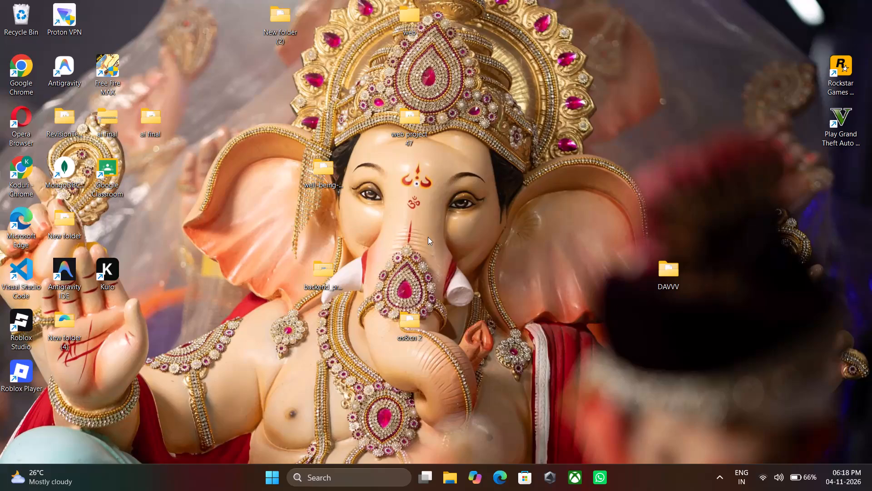
Refresh the desktop.
{"action": "right_click", "coordinate": [437, 249]}
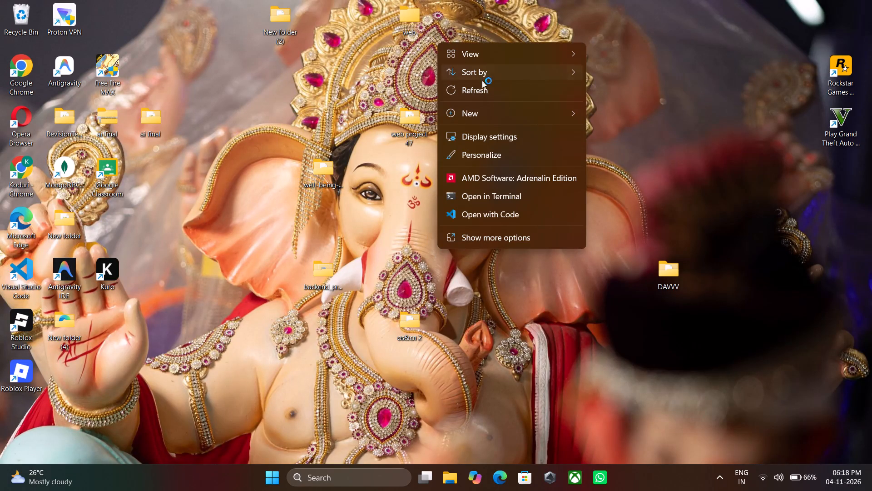
{"action": "left_click", "coordinate": [481, 88]}
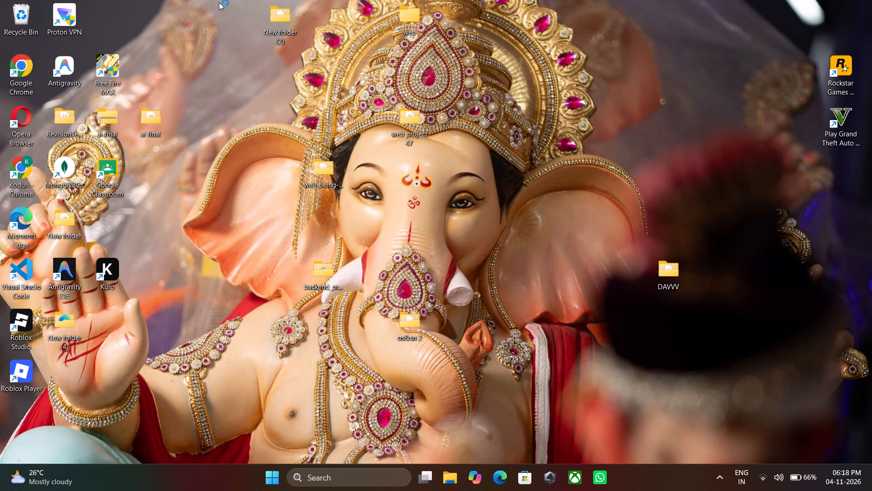
Launch the Kuro application from its desktop shortcut.
{"action": "double_click", "coordinate": [114, 262]}
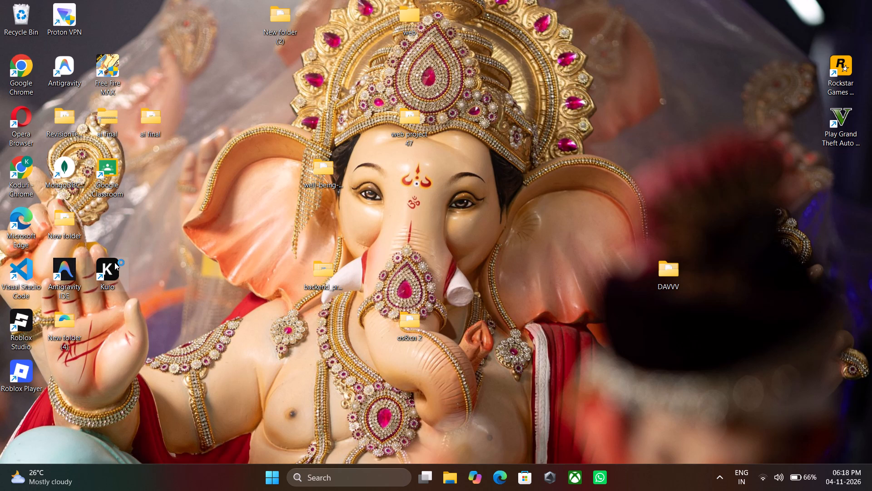
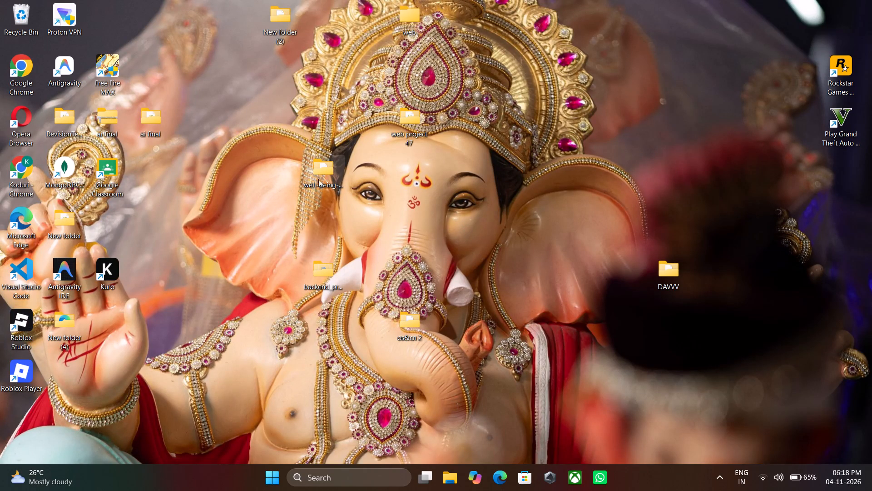
Open the well-being-dashboard folder from the desktop with Antigravity IDE.
{"action": "left_click_drag", "start_coordinate": [320, 174], "coordinate": [63, 275]}
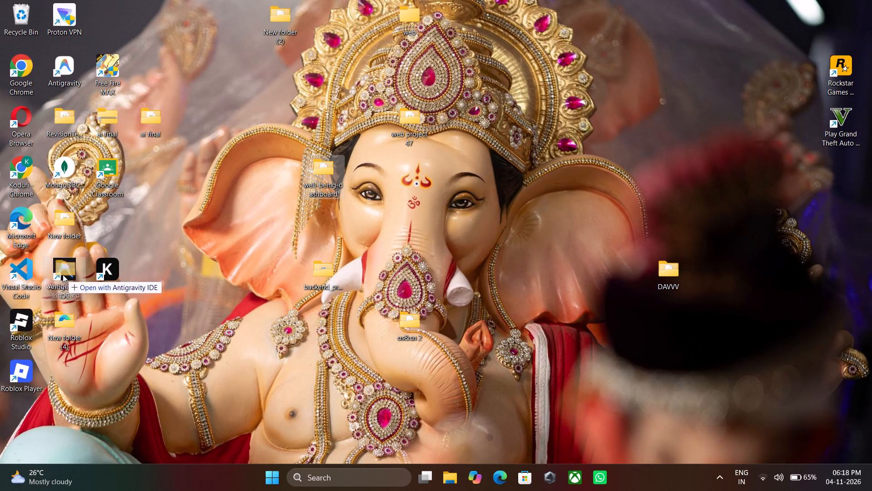
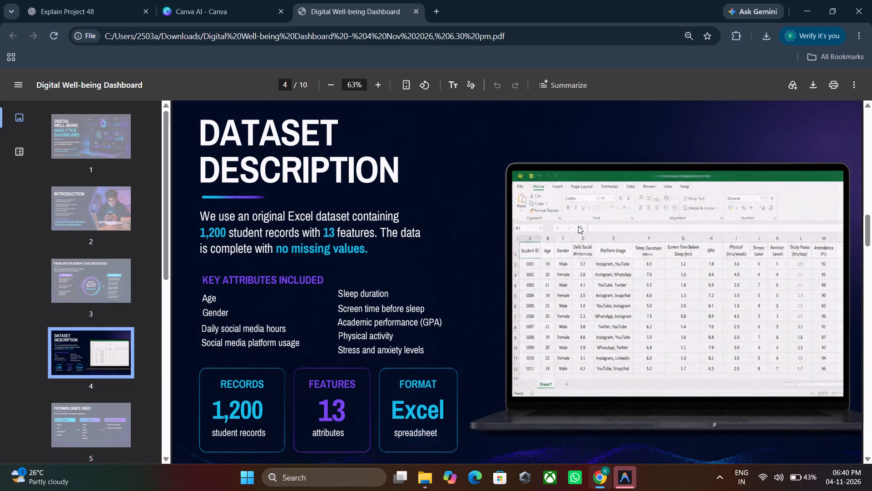
{"action": "scroll", "coordinate": [490, 223], "scroll_direction": "down", "scroll_amount": 6}
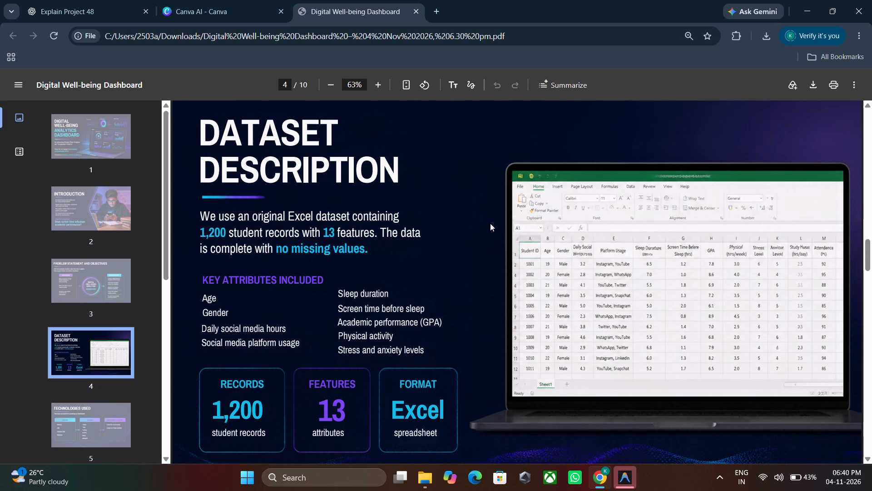
Skim the PDF's remaining pages and examine the text on page 7, Dashboard Modules and Universal File Upload.
{"action": "scroll", "coordinate": [490, 223], "scroll_direction": "down", "scroll_amount": 10}
{"action": "scroll", "coordinate": [490, 223], "scroll_direction": "up", "scroll_amount": 3}
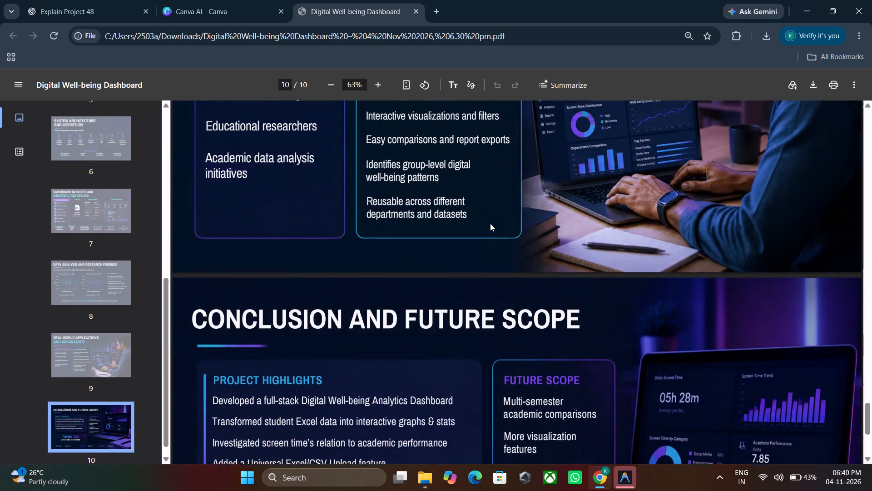
{"action": "scroll", "coordinate": [490, 223], "scroll_direction": "up", "scroll_amount": 9}
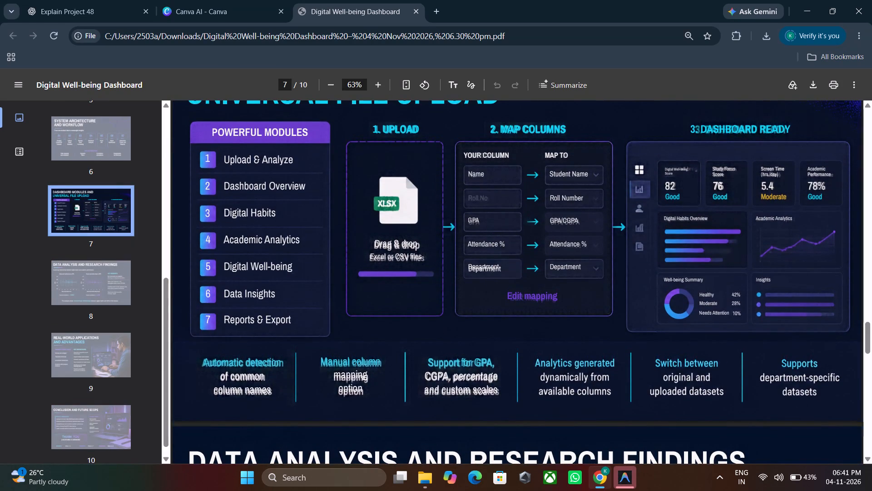
{"action": "left_click", "coordinate": [450, 376]}
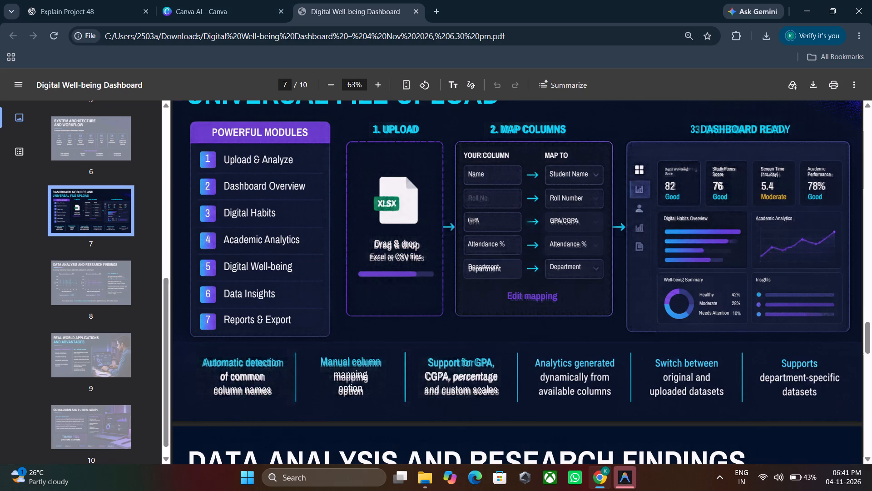
{"action": "left_click", "coordinate": [586, 379]}
{"action": "left_click", "coordinate": [233, 4]}
{"action": "left_click", "coordinate": [389, 189]}
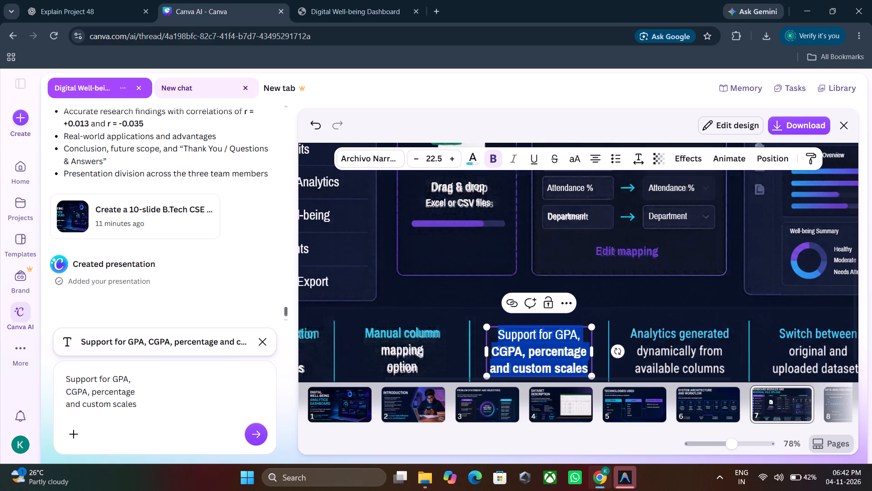
{"action": "key", "text": "BackSpace"}
{"action": "key", "text": "BackSpace"}
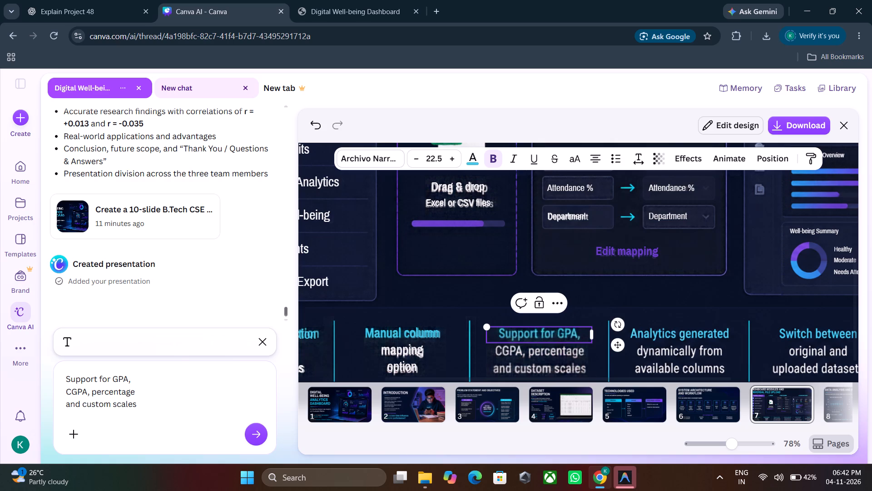
Delete the duplicate "Manual column mapping option" and "Automatic detection of common column names" text boxes overlapping the bottom captions.
{"action": "left_click", "coordinate": [421, 362]}
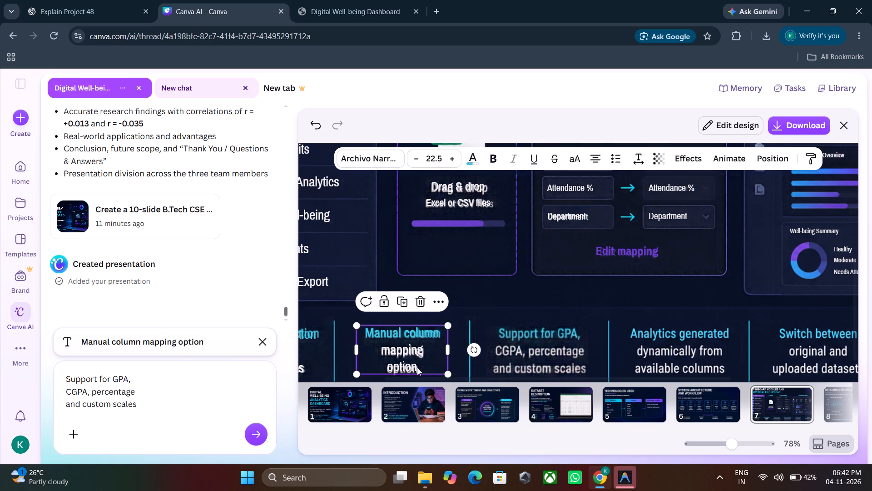
{"action": "left_click", "coordinate": [417, 367]}
{"action": "key", "text": "BackSpace"}
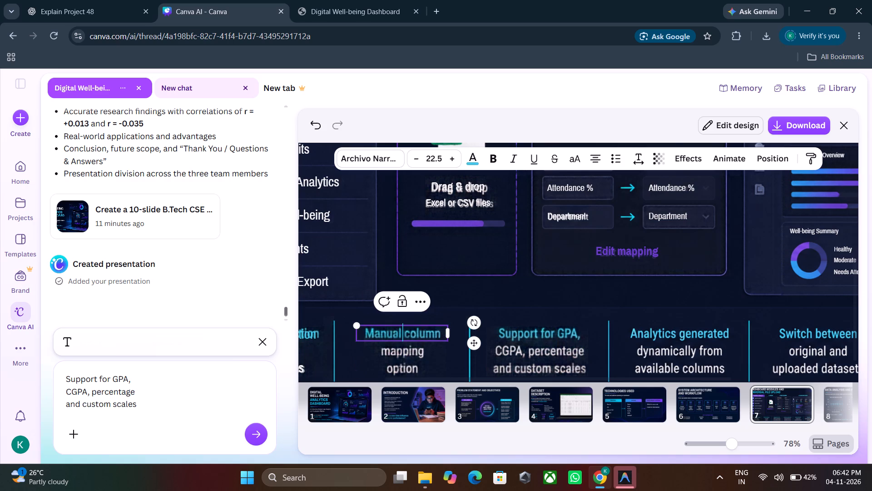
{"action": "scroll", "coordinate": [387, 369], "scroll_direction": "right", "scroll_amount": 4}
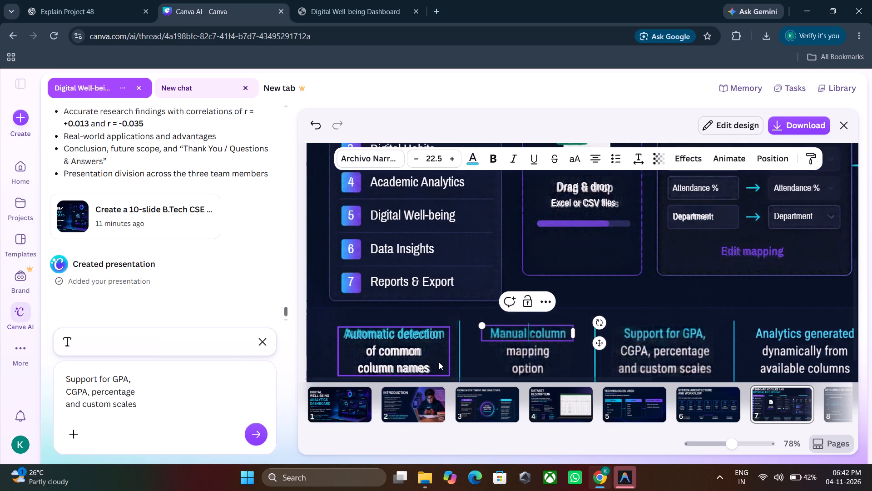
{"action": "left_click", "coordinate": [439, 362]}
{"action": "left_click_drag", "start_coordinate": [436, 364], "coordinate": [470, 319]}
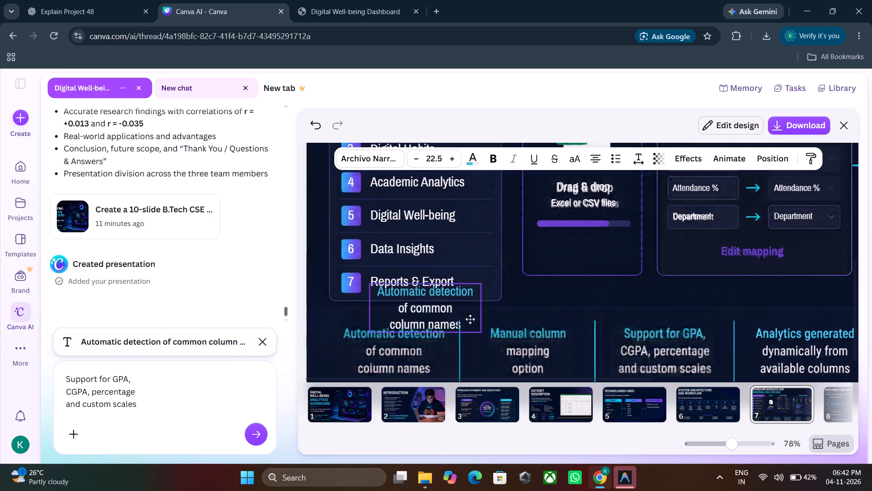
{"action": "left_click_drag", "start_coordinate": [470, 319], "coordinate": [468, 334]}
{"action": "key", "text": "BackSpace"}
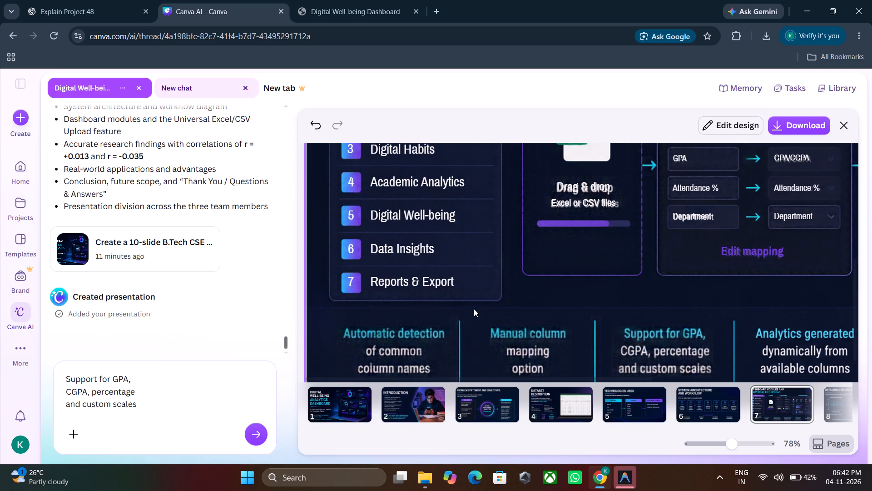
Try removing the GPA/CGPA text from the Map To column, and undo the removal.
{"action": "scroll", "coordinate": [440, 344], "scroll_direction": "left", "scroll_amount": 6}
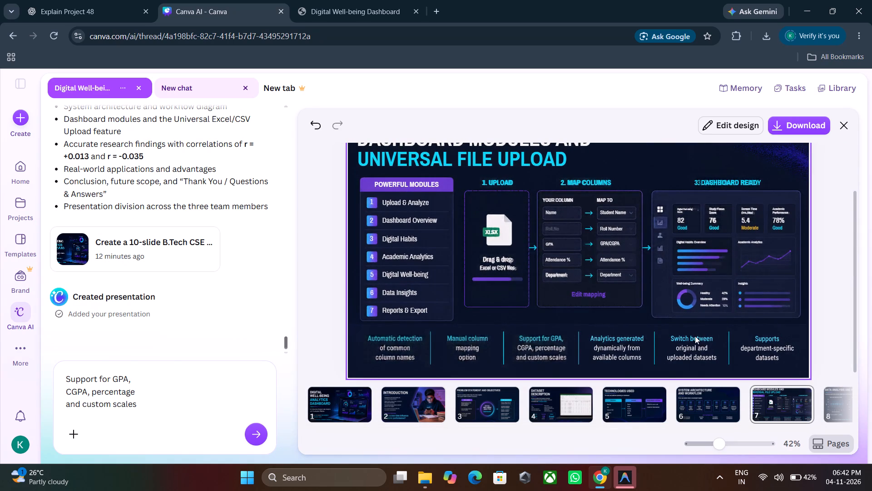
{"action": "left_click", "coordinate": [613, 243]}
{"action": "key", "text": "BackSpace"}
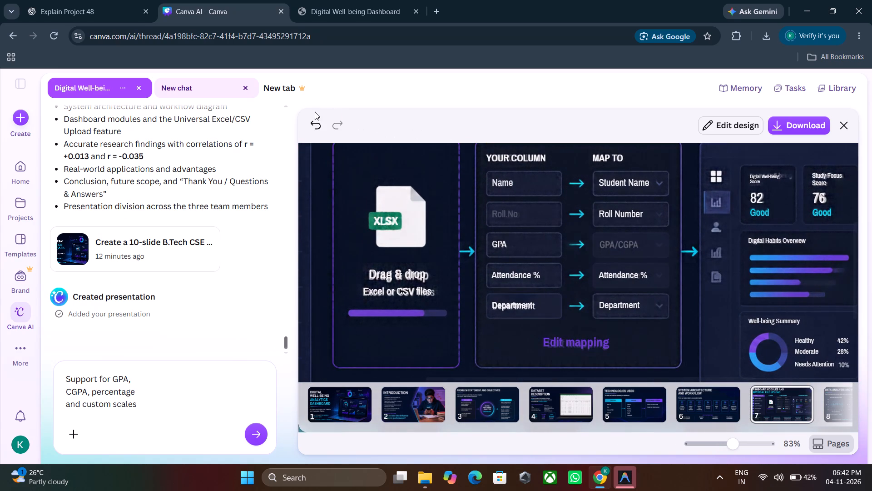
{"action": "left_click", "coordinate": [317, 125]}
Nudge the GPA/CGPA text in the Map To column slightly down and right to align it with the text behind.
{"action": "key", "text": "Down"}
{"action": "key", "text": "Down"}
{"action": "key", "text": "Down"}
{"action": "key", "text": "Down"}
{"action": "key", "text": "Down"}
{"action": "key", "text": "Down"}
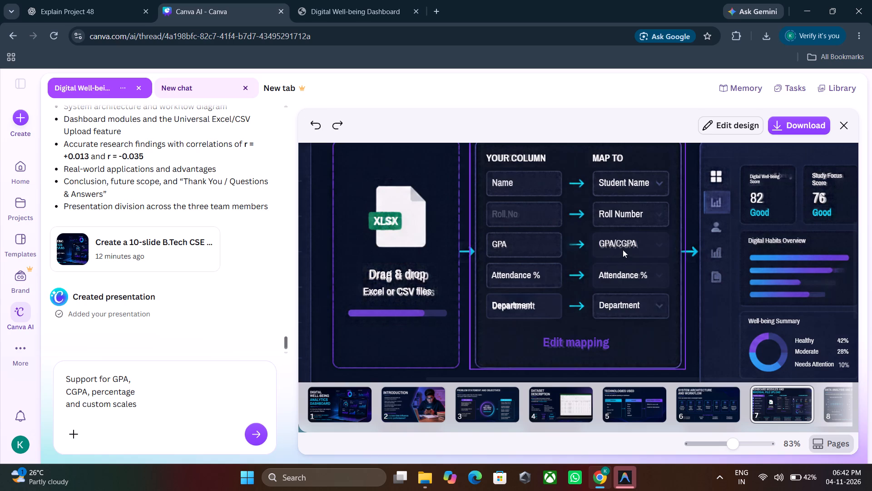
{"action": "left_click", "coordinate": [627, 240]}
{"action": "key", "text": "Down"}
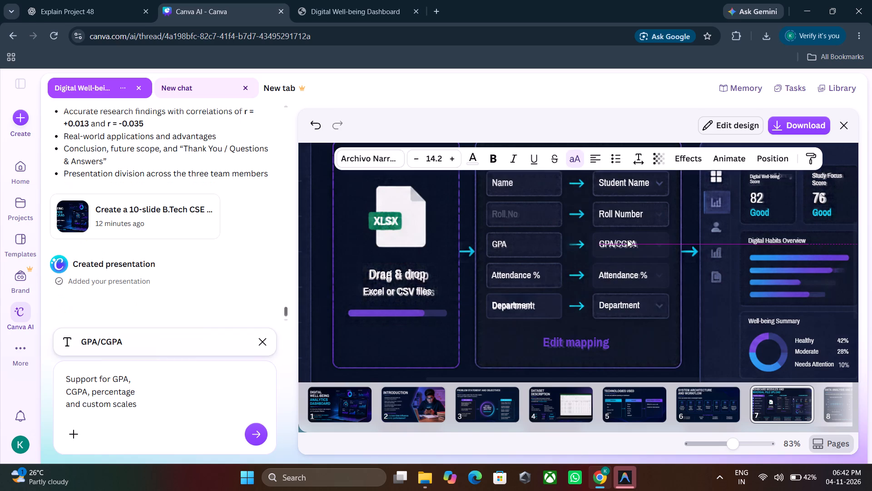
{"action": "key", "text": "Down"}
{"action": "key", "text": "Right"}
{"action": "key", "text": "Right"}
{"action": "key", "text": "Right"}
{"action": "key", "text": "Down"}
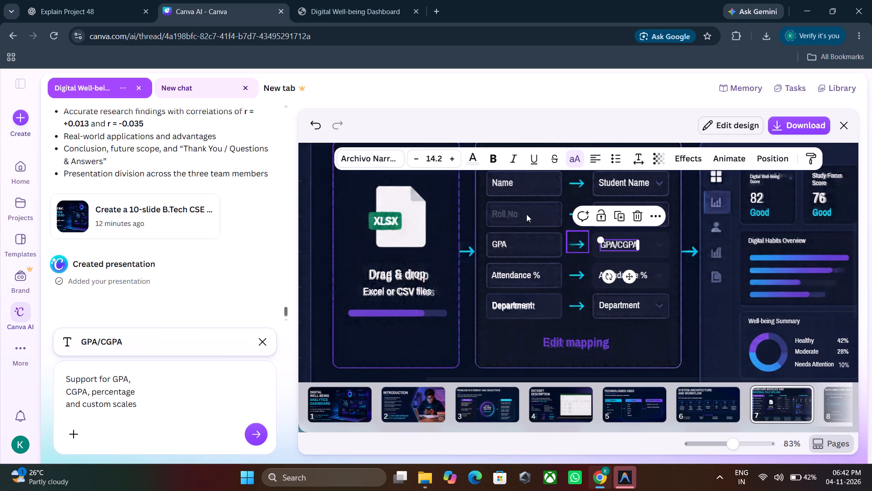
{"action": "left_click", "coordinate": [515, 212]}
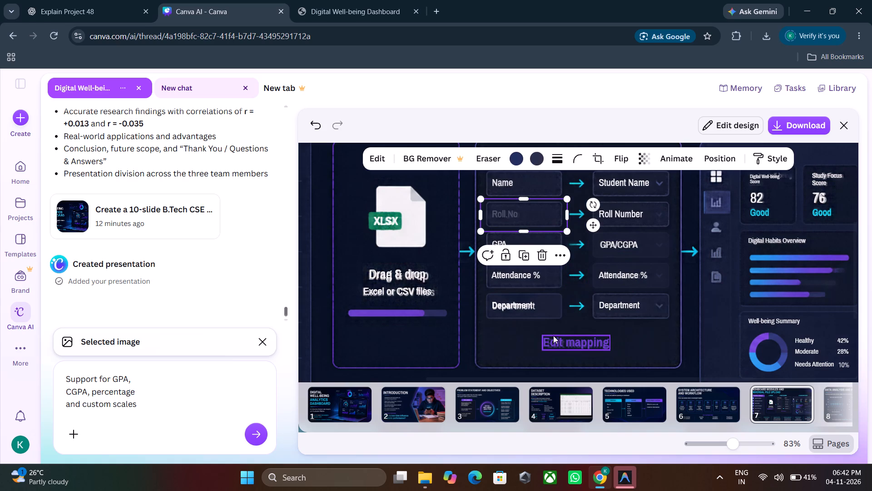
{"action": "left_click", "coordinate": [518, 337]}
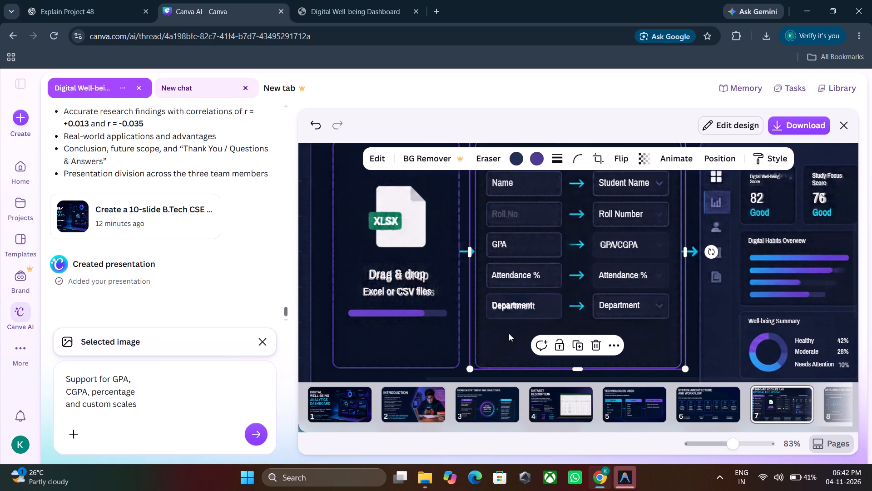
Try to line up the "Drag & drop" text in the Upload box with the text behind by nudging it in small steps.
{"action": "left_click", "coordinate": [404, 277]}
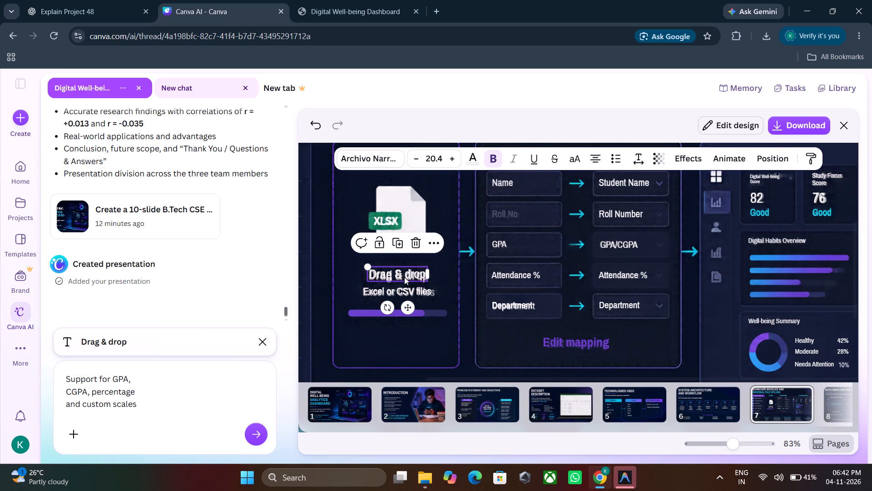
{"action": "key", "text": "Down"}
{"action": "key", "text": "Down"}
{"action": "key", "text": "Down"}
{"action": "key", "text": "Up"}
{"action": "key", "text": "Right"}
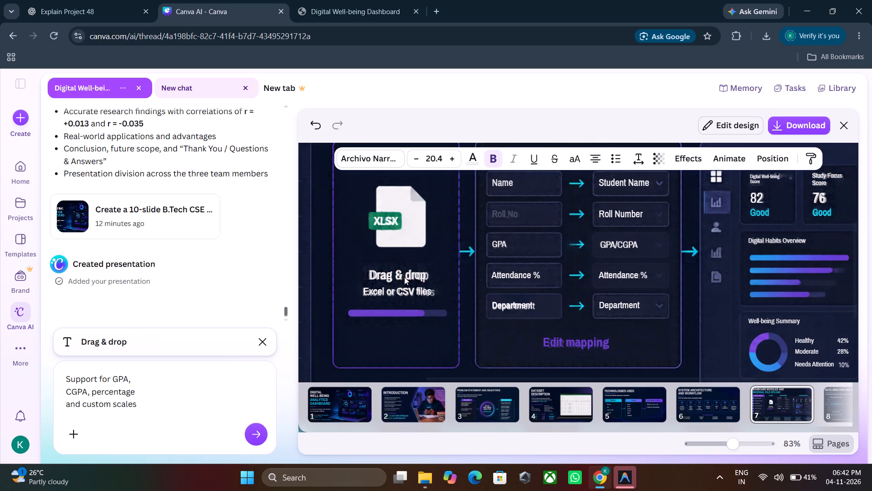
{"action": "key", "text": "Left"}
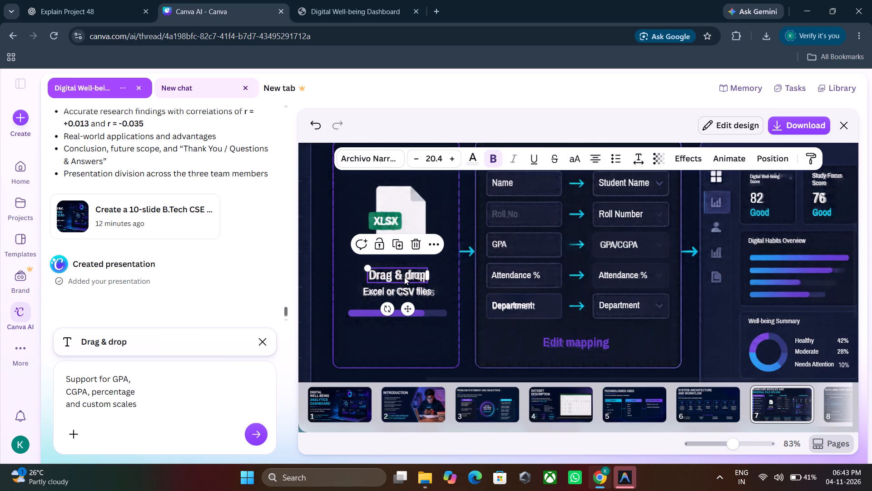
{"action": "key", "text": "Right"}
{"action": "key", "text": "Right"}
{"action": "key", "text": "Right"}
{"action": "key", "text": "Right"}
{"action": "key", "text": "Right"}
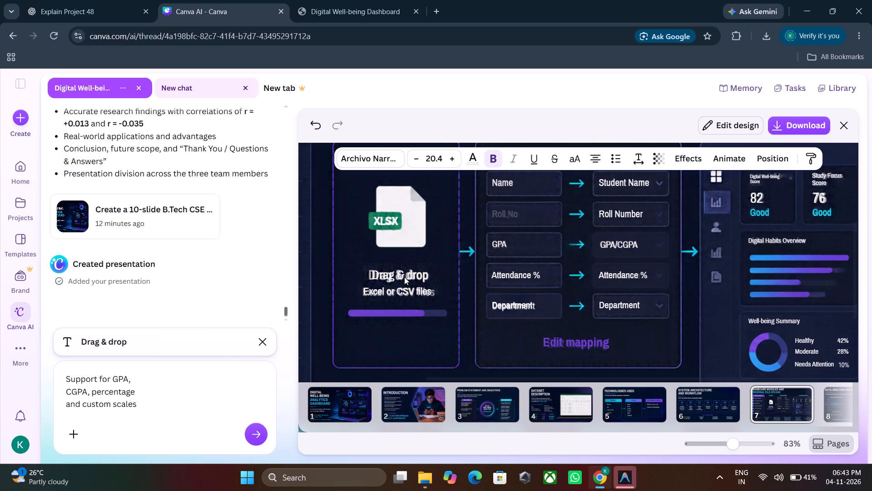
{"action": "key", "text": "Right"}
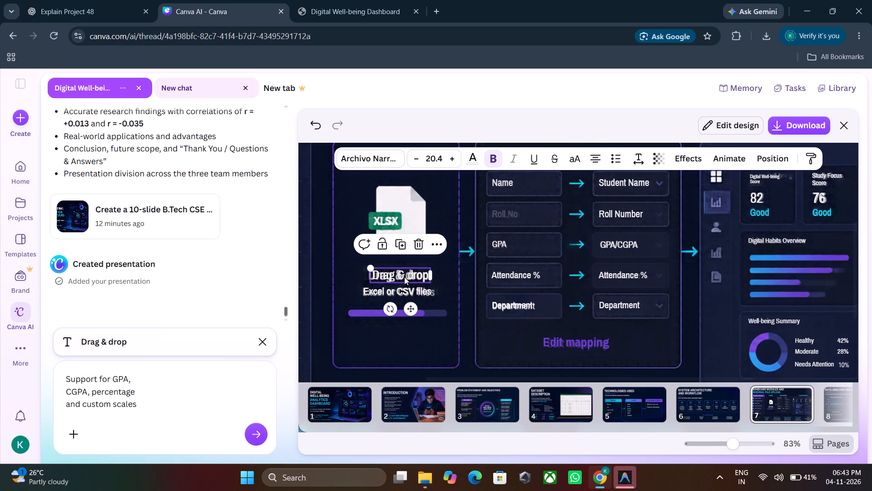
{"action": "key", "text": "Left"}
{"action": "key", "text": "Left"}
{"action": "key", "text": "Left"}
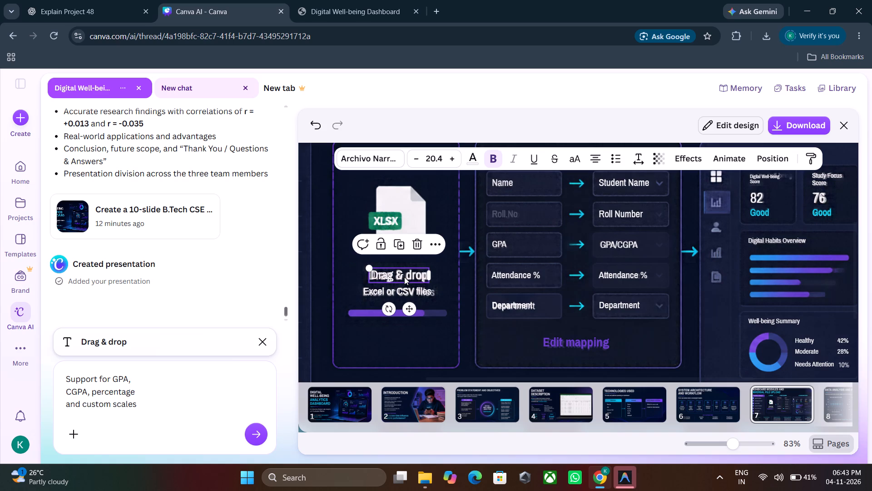
Delete the duplicate "Drag & drop", "Excel or CSV files" and Your Column "Department" text overlapping the Upload and Map Columns graphics.
{"action": "key", "text": "BackSpace"}
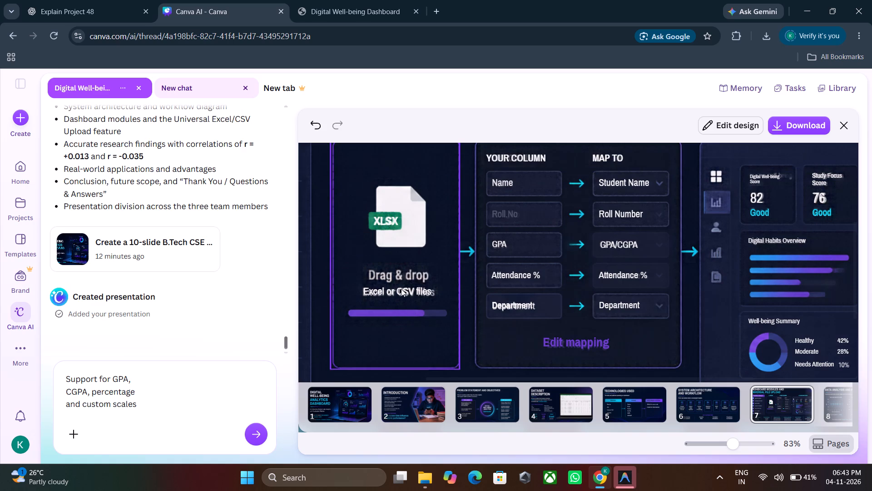
{"action": "left_click", "coordinate": [405, 290]}
{"action": "key", "text": "BackSpace"}
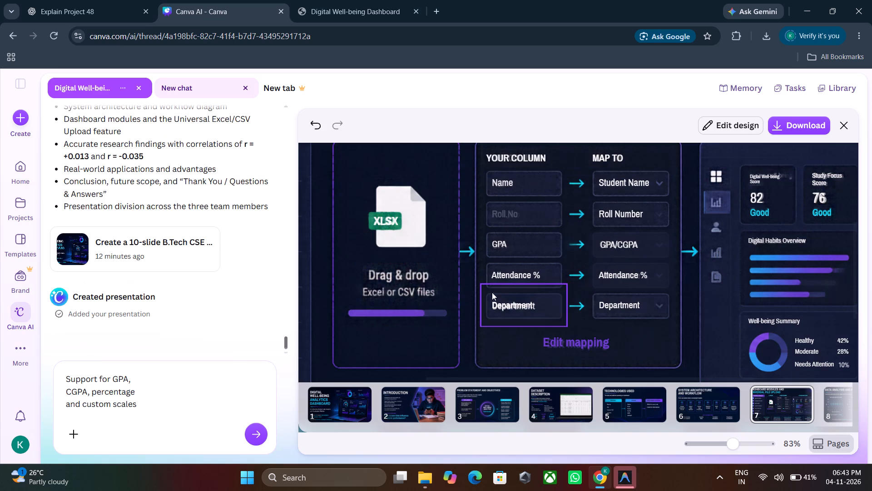
{"action": "left_click", "coordinate": [522, 307]}
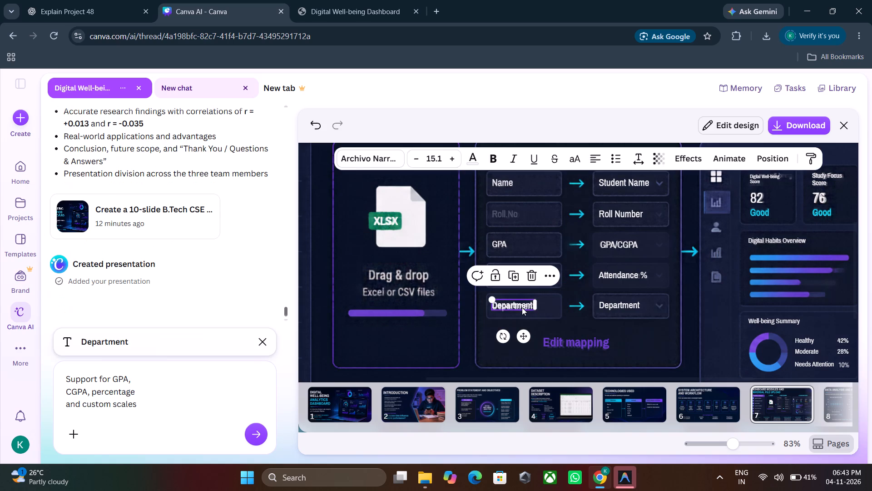
{"action": "key", "text": "BackSpace"}
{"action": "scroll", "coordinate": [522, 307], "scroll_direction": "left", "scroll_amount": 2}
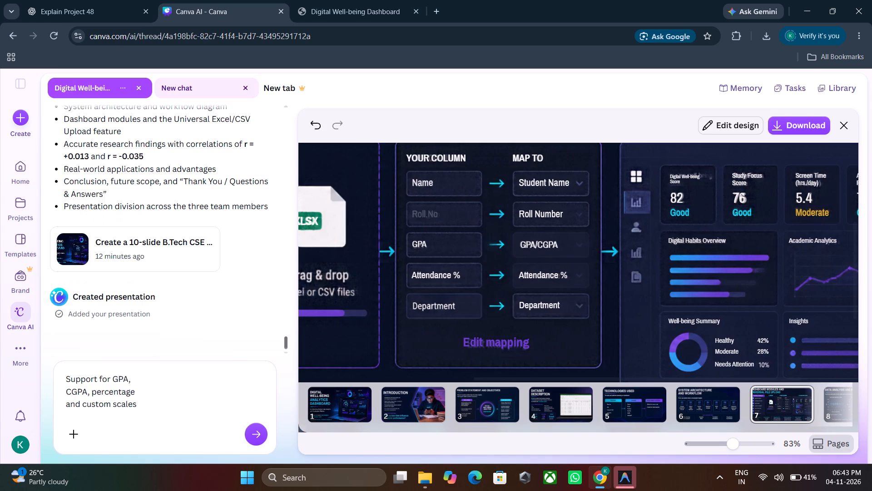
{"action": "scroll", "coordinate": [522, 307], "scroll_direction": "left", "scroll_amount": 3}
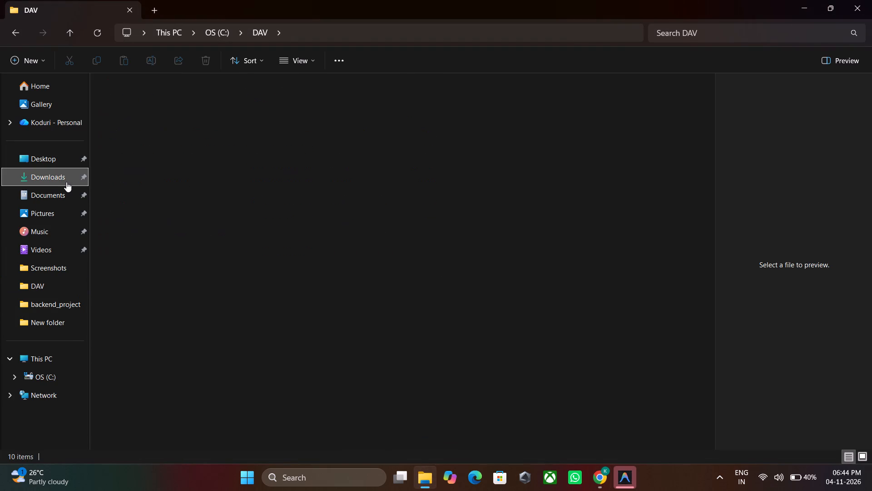
{"action": "double_click", "coordinate": [199, 115]}
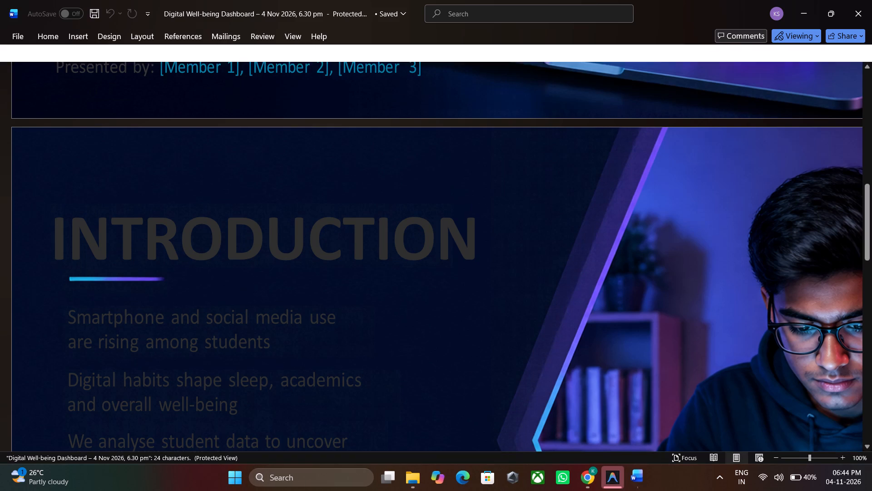
{"action": "scroll", "coordinate": [566, 256], "scroll_direction": "down", "scroll_amount": 4, "text": "ctrl"}
{"action": "left_click", "coordinate": [455, 55]}
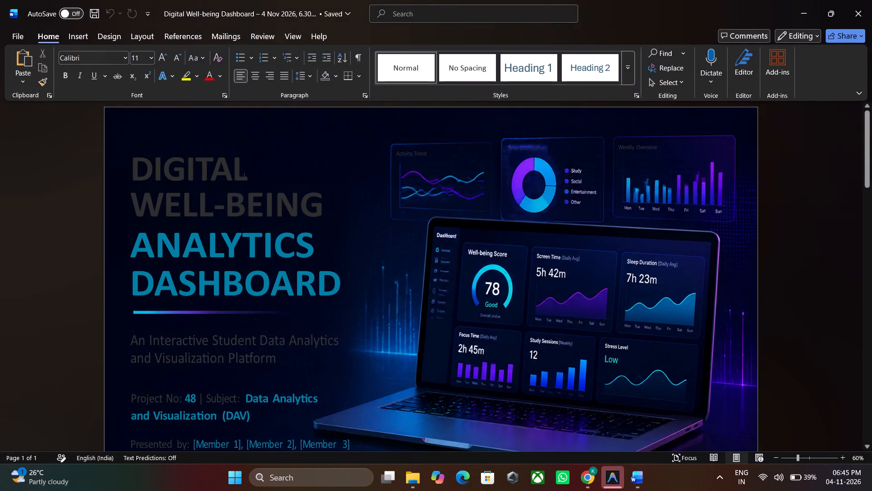
Replace the "Member 1" placeholder in the title page's Presented by line with the first member's roll number, keeping the brackets.
{"action": "scroll", "coordinate": [447, 188], "scroll_direction": "down", "scroll_amount": 1}
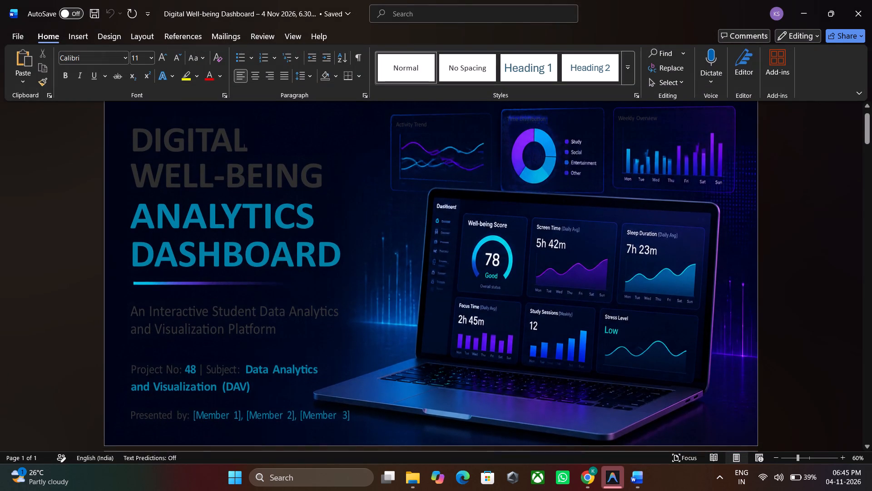
{"action": "scroll", "coordinate": [447, 188], "scroll_direction": "down", "scroll_amount": 1}
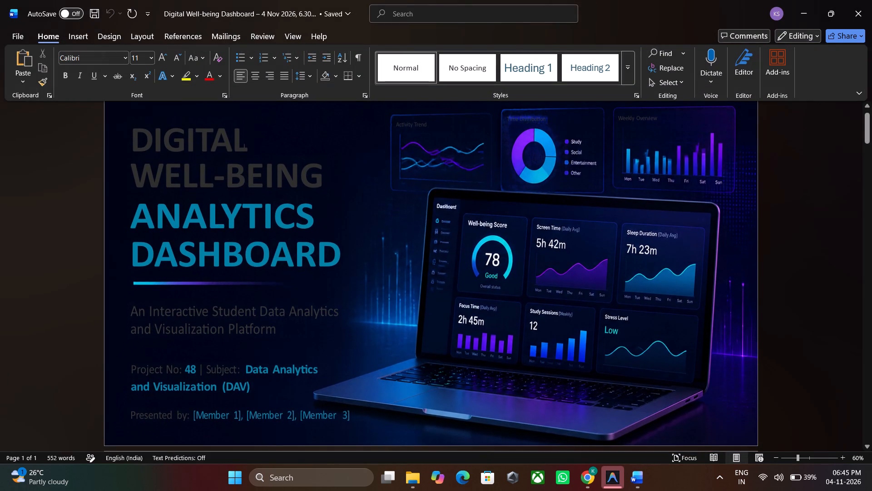
{"action": "scroll", "coordinate": [447, 188], "scroll_direction": "down", "scroll_amount": 1}
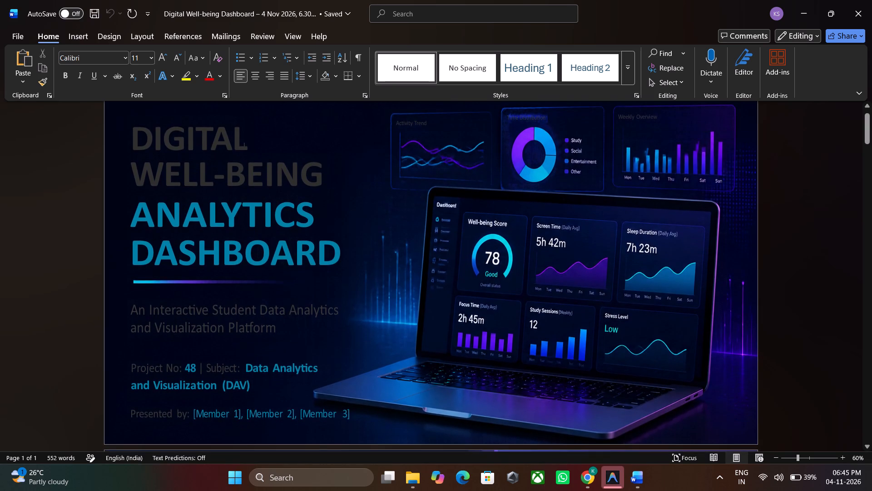
{"action": "left_click", "coordinate": [238, 413]}
{"action": "key", "text": "BackSpace"}
{"action": "key", "text": "BackSpace"}
{"action": "key", "text": "BackSpace"}
{"action": "key", "text": "BackSpace"}
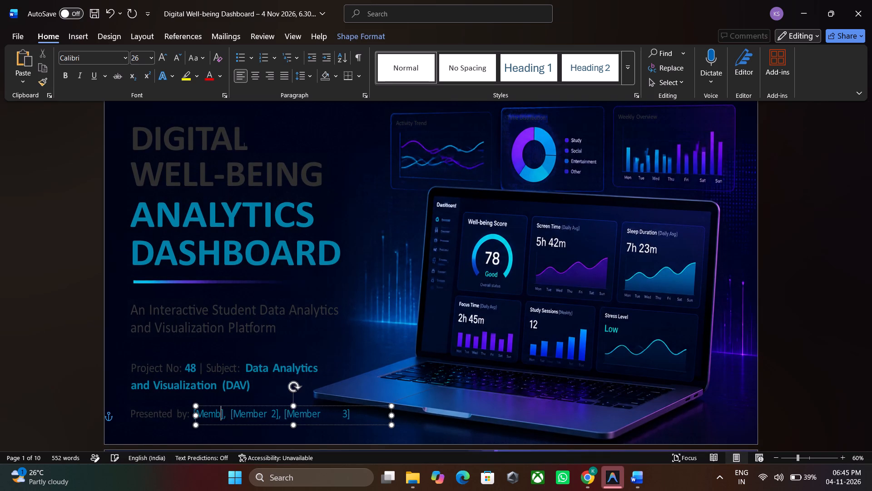
{"action": "key", "text": "BackSpace"}
{"action": "key", "text": "BackSpace"}
{"action": "key", "text": "BackSpace"}
{"action": "key", "text": "BackSpace"}
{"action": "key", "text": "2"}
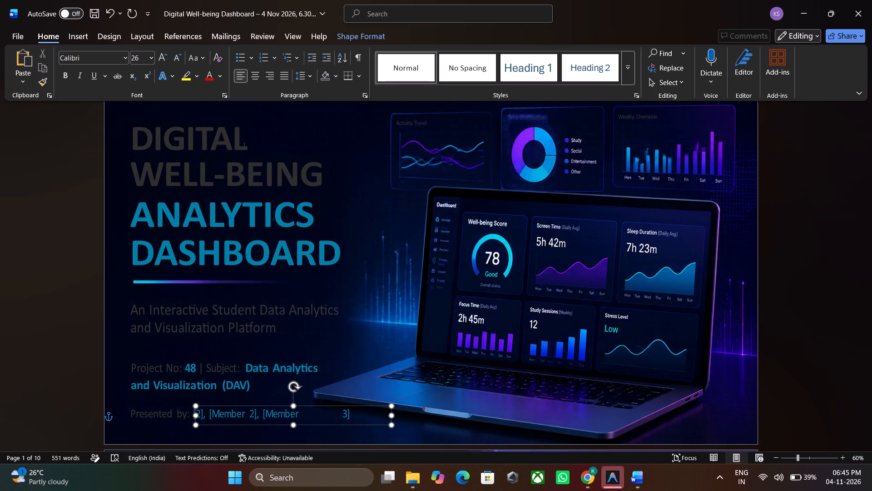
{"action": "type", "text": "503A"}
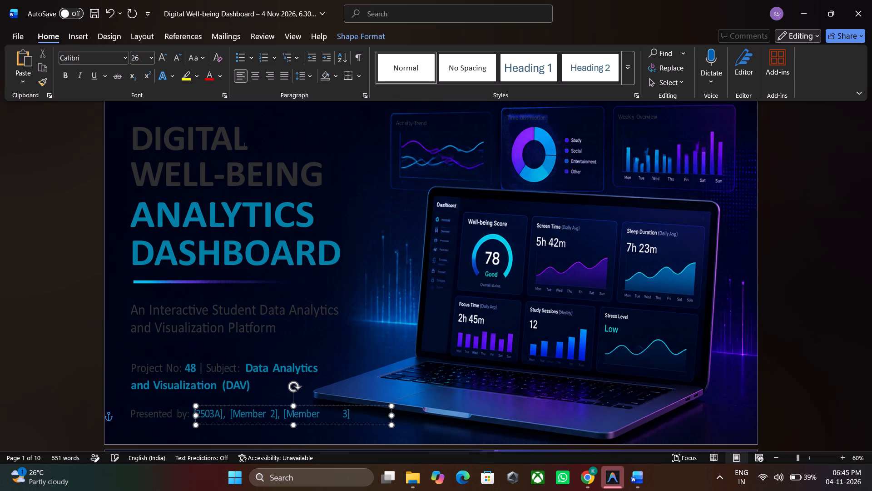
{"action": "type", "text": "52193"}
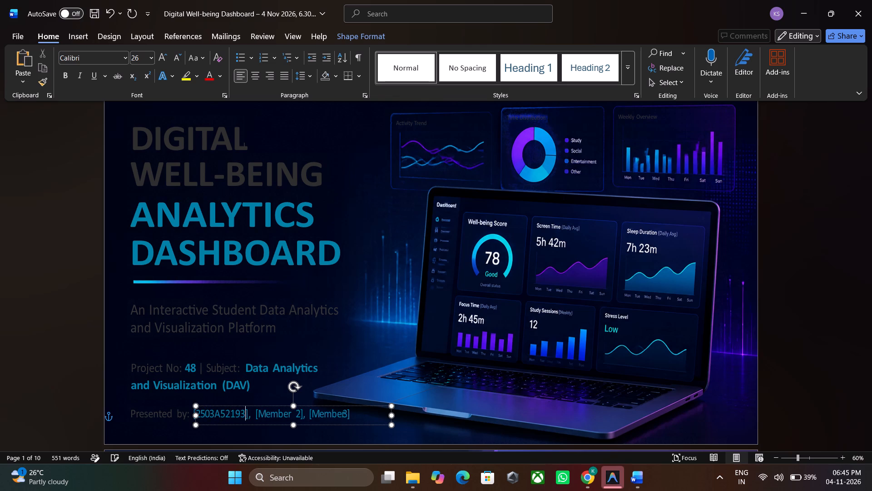
Replace the "Member 2" placeholder in the Presented by line with the second member's roll number, keeping the brackets.
{"action": "left_click", "coordinate": [301, 413]}
{"action": "key", "text": "BackSpace"}
{"action": "key", "text": "BackSpace"}
{"action": "key", "text": "BackSpace"}
{"action": "key", "text": "BackSpace"}
{"action": "key", "text": "BackSpace"}
{"action": "key", "text": "BackSpace"}
{"action": "key", "text": "BackSpace"}
{"action": "key", "text": "BackSpace"}
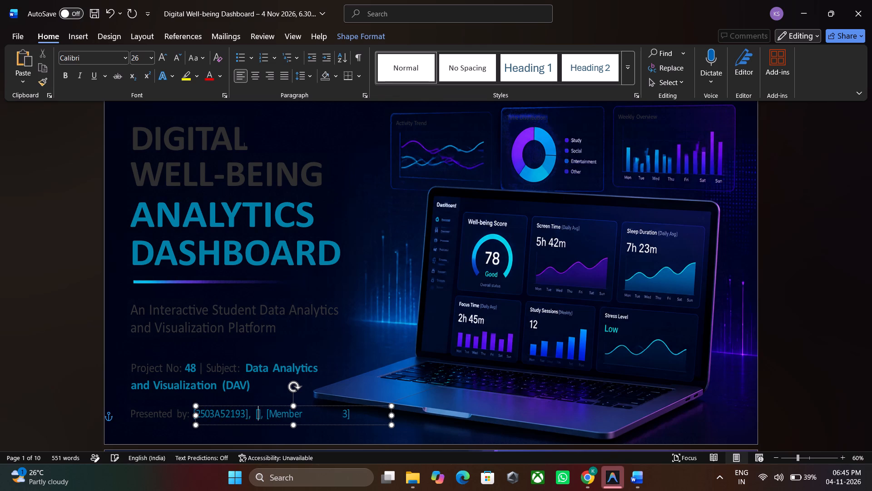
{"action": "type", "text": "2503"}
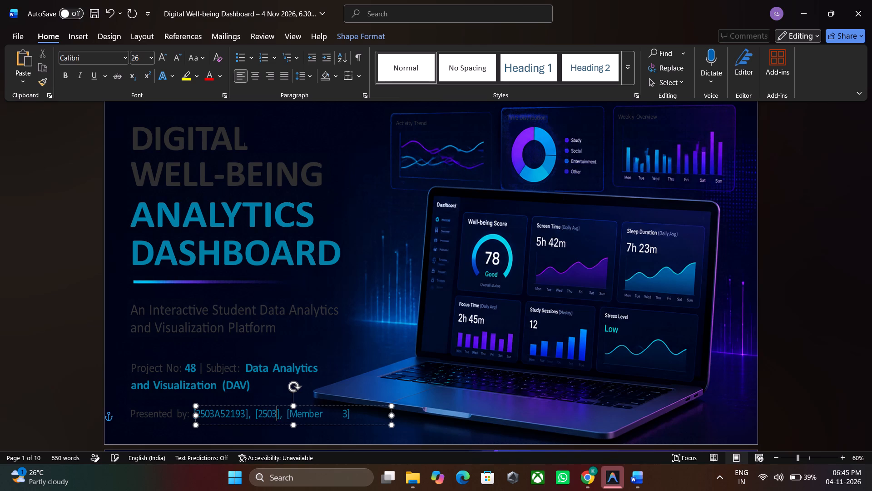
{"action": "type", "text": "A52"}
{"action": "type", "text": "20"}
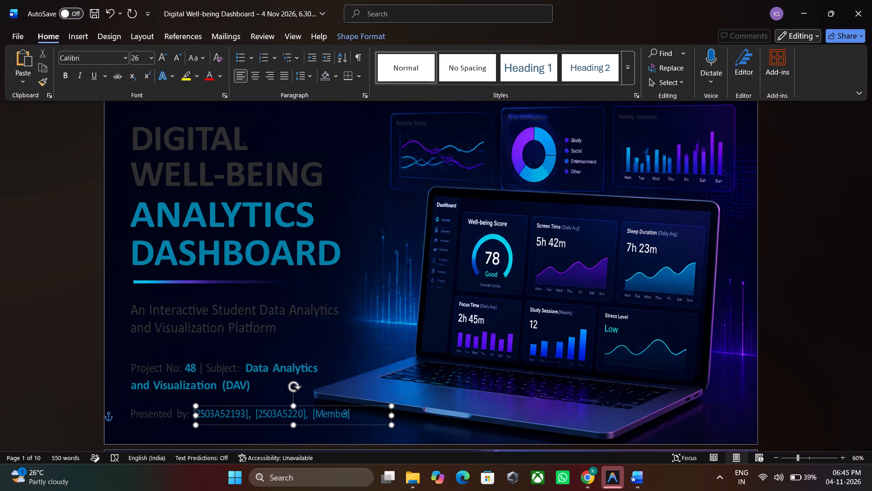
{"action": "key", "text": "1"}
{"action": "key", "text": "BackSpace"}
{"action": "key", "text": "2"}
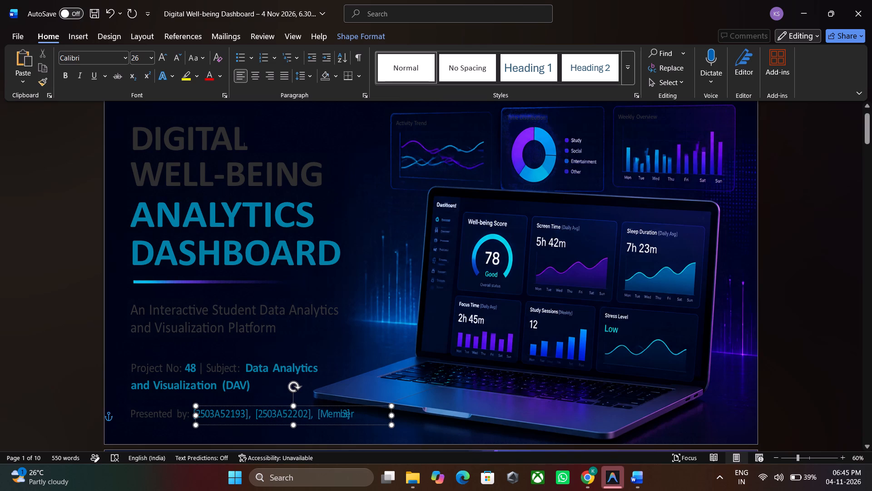
Delete the word "Member" from the third placeholder in the Presented by line, keeping its opening bracket.
{"action": "left_click", "coordinate": [354, 414]}
{"action": "left_click", "coordinate": [345, 416]}
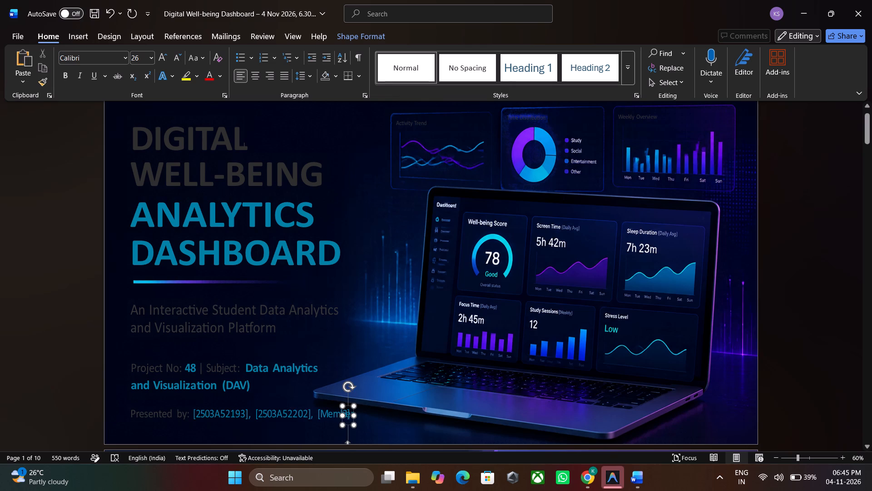
{"action": "left_click", "coordinate": [338, 414]}
{"action": "left_click", "coordinate": [329, 420]}
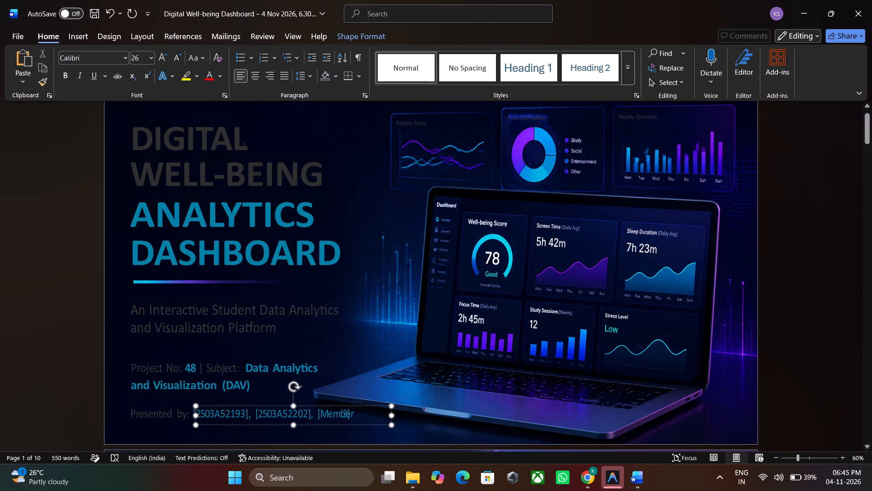
{"action": "key", "text": "BackSpace"}
{"action": "key", "text": "Right"}
{"action": "key", "text": "Right"}
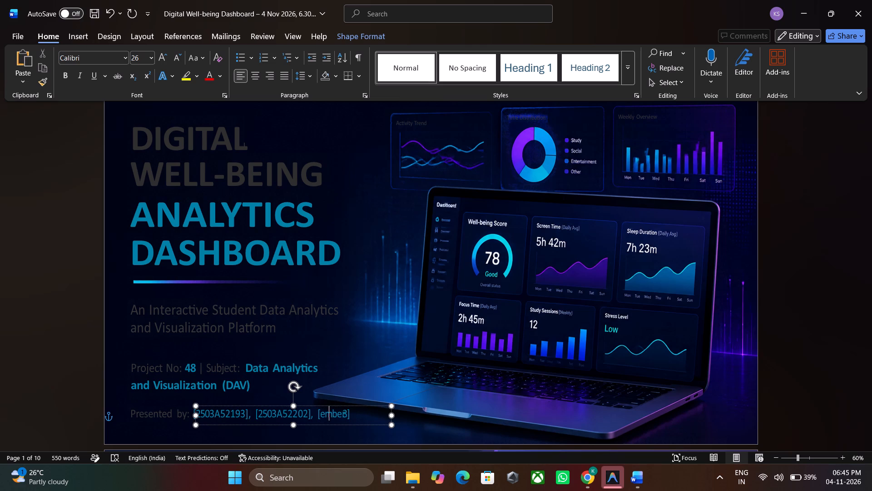
{"action": "key", "text": "Right"}
{"action": "key", "text": "Right"}
{"action": "key", "text": "Right"}
{"action": "key", "text": "Right"}
{"action": "key", "text": "Left"}
{"action": "key", "text": "BackSpace"}
{"action": "key", "text": "BackSpace"}
{"action": "key", "text": "BackSpace"}
{"action": "key", "text": "BackSpace"}
{"action": "key", "text": "BackSpace"}
Remove the separate text box holding the leftover "3]" at the end of the Presented by line.
{"action": "key", "text": "Right"}
{"action": "key", "text": "Right"}
{"action": "key", "text": "Right"}
{"action": "key", "text": "Right"}
{"action": "key", "text": "Right"}
{"action": "key", "text": "Right"}
{"action": "key", "text": "Right"}
{"action": "key", "text": "Right"}
{"action": "key", "text": "Right"}
{"action": "key", "text": "Right"}
{"action": "key", "text": "Right"}
{"action": "key", "text": "Right"}
{"action": "key", "text": "Right"}
{"action": "key", "text": "Right"}
{"action": "key", "text": "Right"}
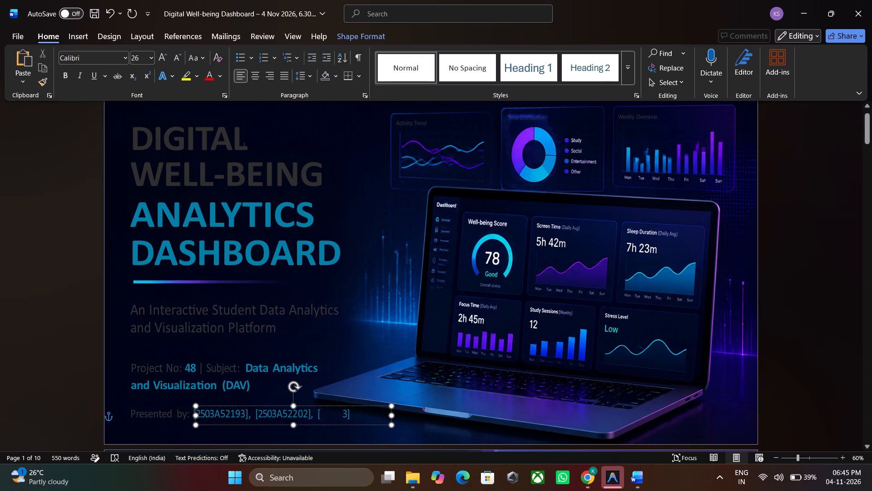
{"action": "left_click", "coordinate": [346, 413]}
{"action": "left_click", "coordinate": [346, 413]}
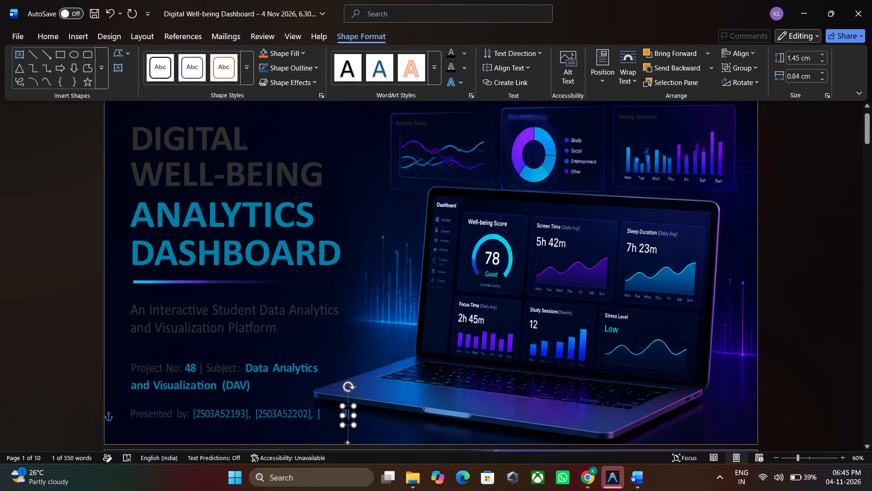
{"action": "key", "text": "Right"}
{"action": "key", "text": "Right"}
{"action": "key", "text": "Right"}
{"action": "key", "text": "Right"}
{"action": "key", "text": "Right"}
{"action": "key", "text": "Right"}
{"action": "key", "text": "Right"}
{"action": "key", "text": "Right"}
{"action": "key", "text": "Right"}
{"action": "key", "text": "Right"}
{"action": "key", "text": "Right"}
{"action": "key", "text": "Right"}
{"action": "key", "text": "Right"}
{"action": "key", "text": "Right"}
{"action": "key", "text": "Right"}
{"action": "key", "text": "Right"}
{"action": "key", "text": "Right"}
{"action": "key", "text": "Right"}
{"action": "key", "text": "Right"}
{"action": "key", "text": "Right"}
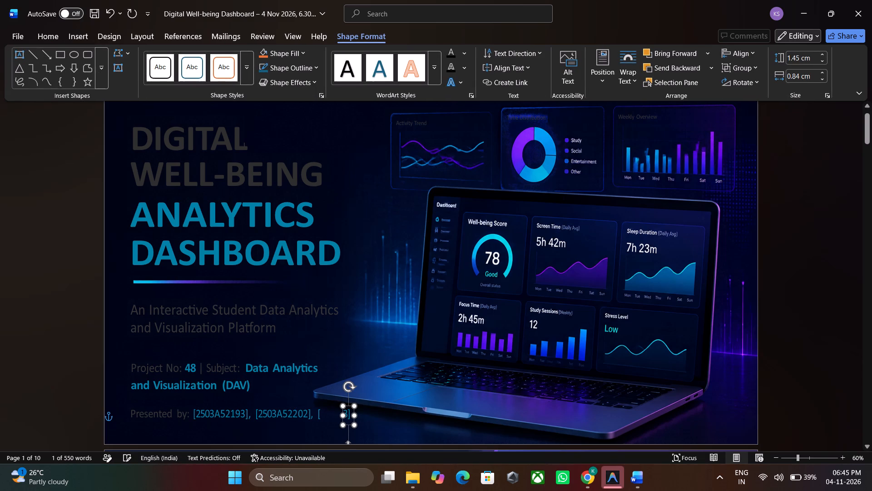
{"action": "key", "text": "Left"}
{"action": "key", "text": "Left"}
{"action": "key", "text": "Left"}
{"action": "key", "text": "Left"}
{"action": "key", "text": "Left"}
{"action": "key", "text": "Left"}
{"action": "key", "text": "Left"}
{"action": "key", "text": "Left"}
{"action": "key", "text": "Left"}
{"action": "key", "text": "Left"}
{"action": "key", "text": "Left"}
{"action": "key", "text": "Left"}
{"action": "key", "text": "Left"}
{"action": "key", "text": "Left"}
{"action": "key", "text": "Left"}
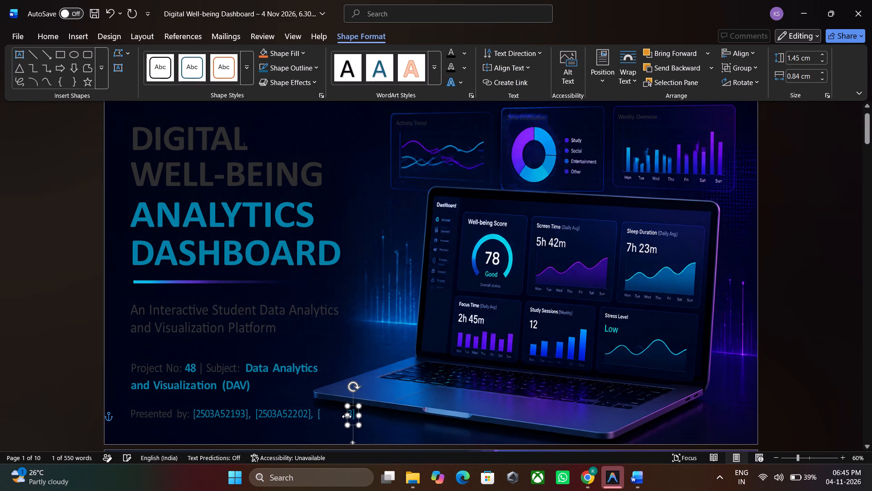
{"action": "key", "text": "BackSpace"}
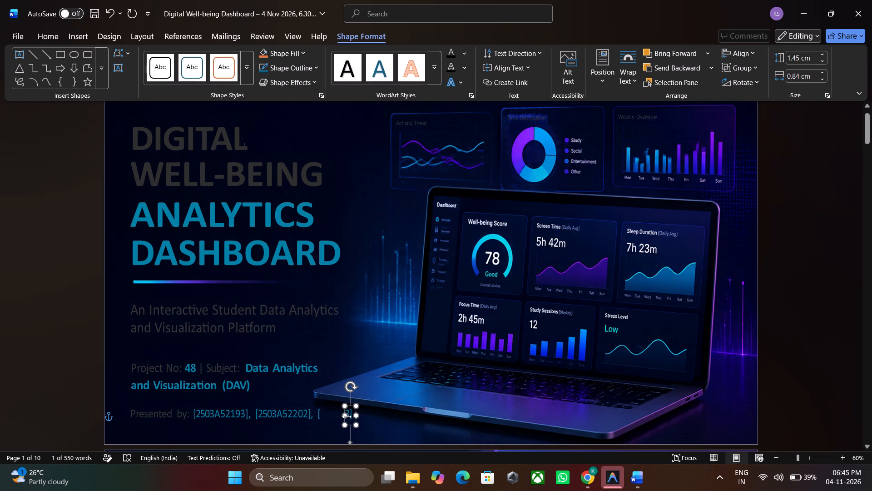
Enter the third member's roll number after the open bracket in the Presented by line and close the bracket.
{"action": "left_click", "coordinate": [323, 414]}
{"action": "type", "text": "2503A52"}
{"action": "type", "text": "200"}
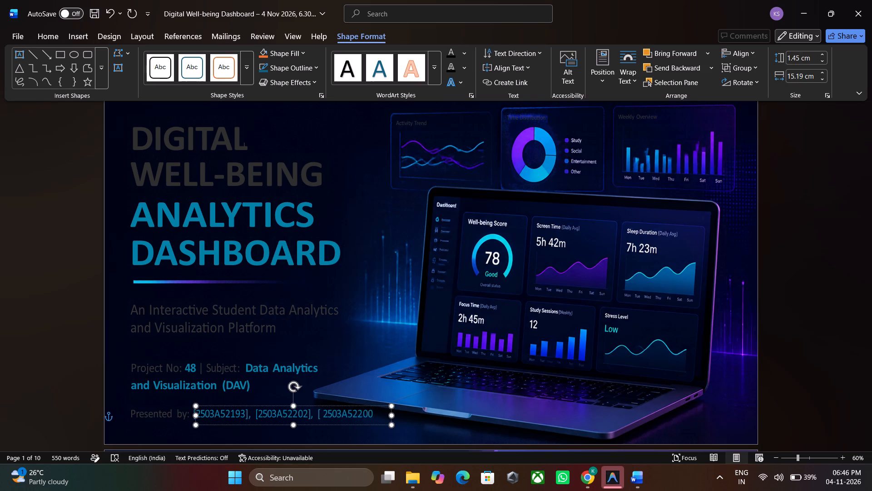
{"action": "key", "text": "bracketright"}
{"action": "left_click", "coordinate": [406, 435]}
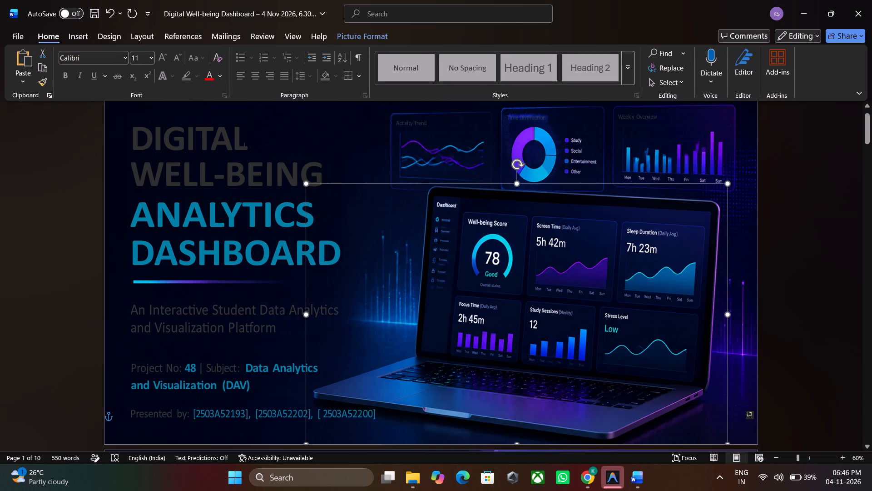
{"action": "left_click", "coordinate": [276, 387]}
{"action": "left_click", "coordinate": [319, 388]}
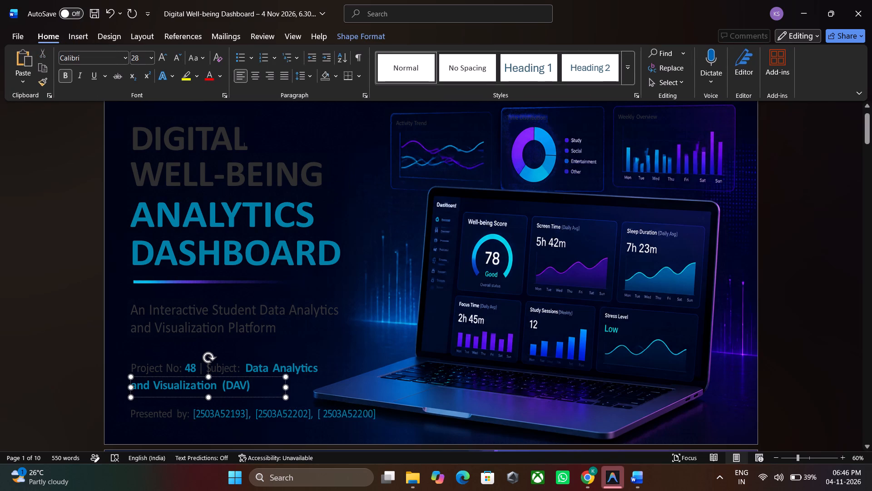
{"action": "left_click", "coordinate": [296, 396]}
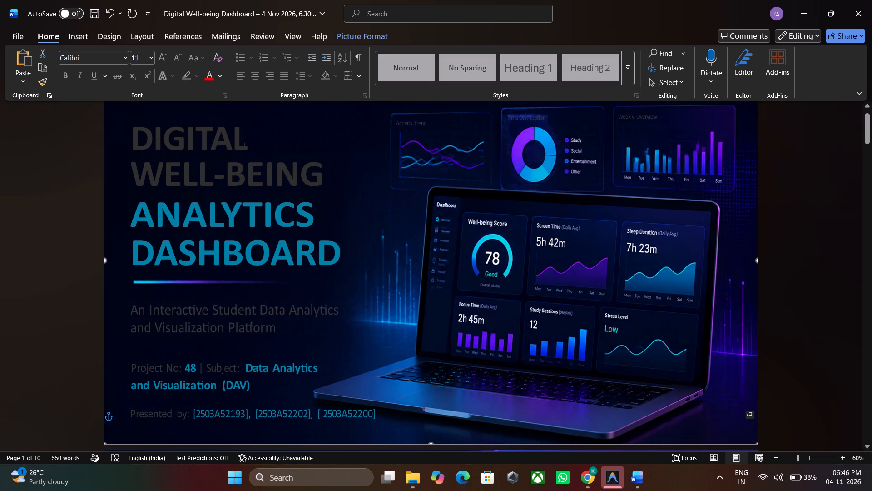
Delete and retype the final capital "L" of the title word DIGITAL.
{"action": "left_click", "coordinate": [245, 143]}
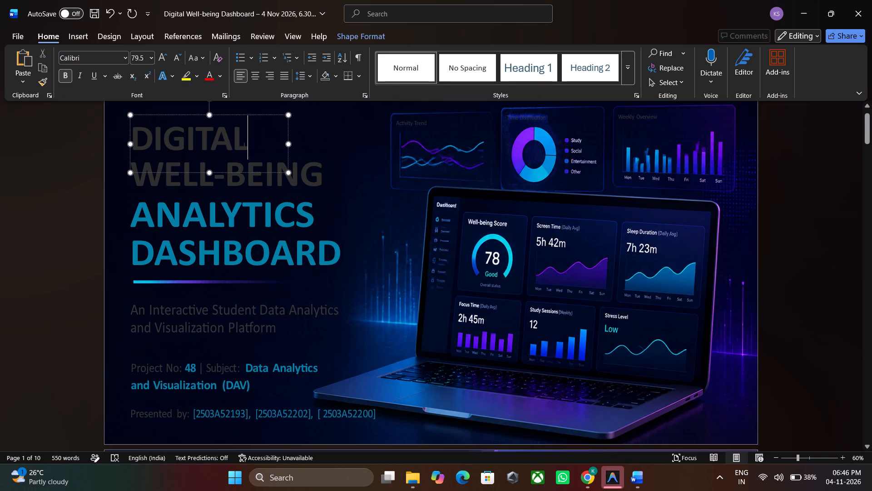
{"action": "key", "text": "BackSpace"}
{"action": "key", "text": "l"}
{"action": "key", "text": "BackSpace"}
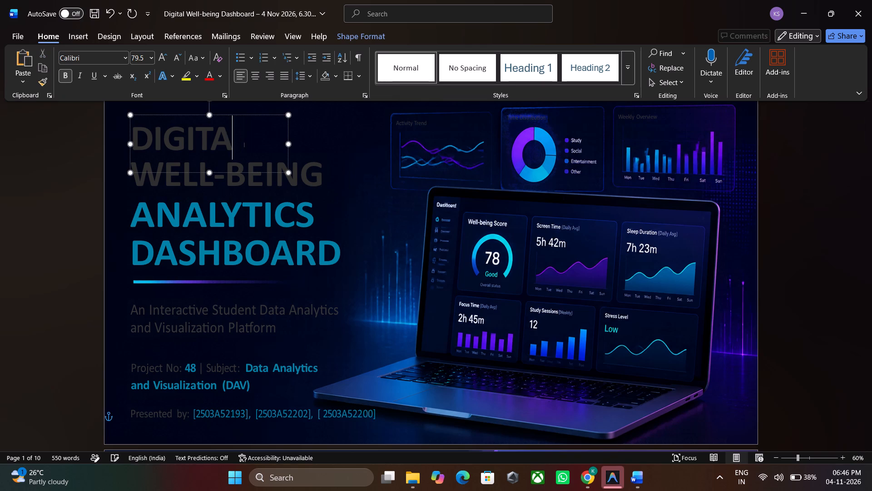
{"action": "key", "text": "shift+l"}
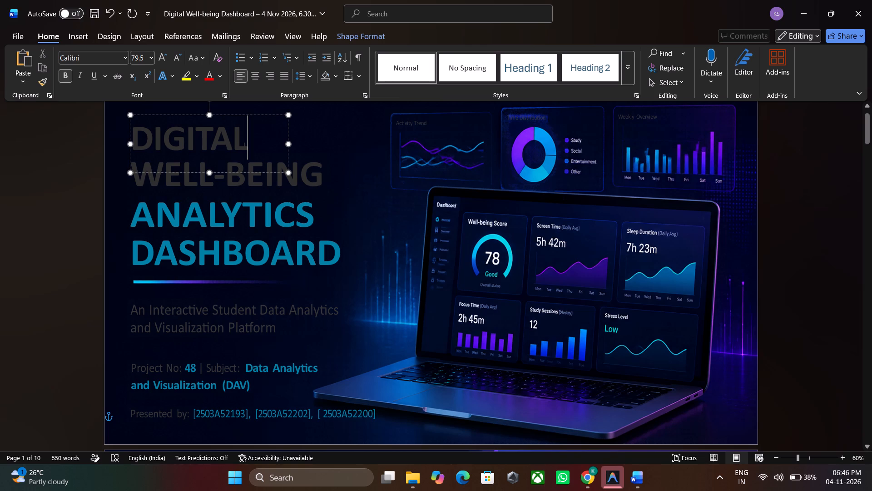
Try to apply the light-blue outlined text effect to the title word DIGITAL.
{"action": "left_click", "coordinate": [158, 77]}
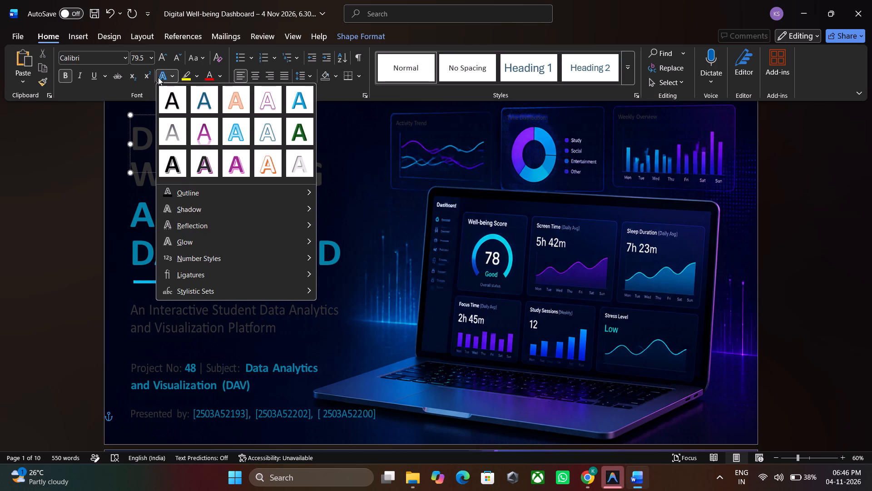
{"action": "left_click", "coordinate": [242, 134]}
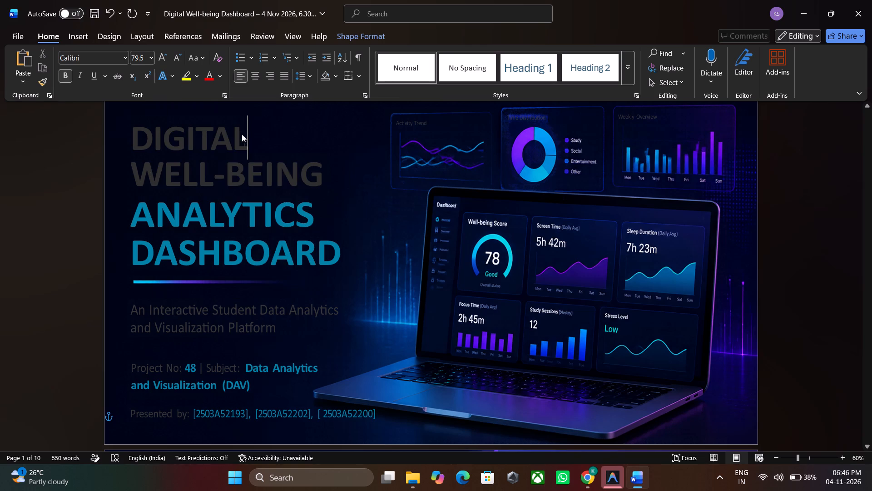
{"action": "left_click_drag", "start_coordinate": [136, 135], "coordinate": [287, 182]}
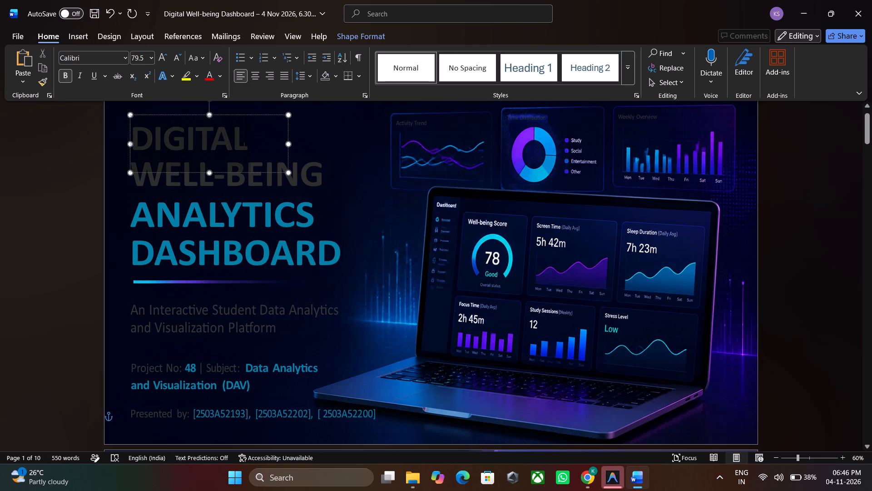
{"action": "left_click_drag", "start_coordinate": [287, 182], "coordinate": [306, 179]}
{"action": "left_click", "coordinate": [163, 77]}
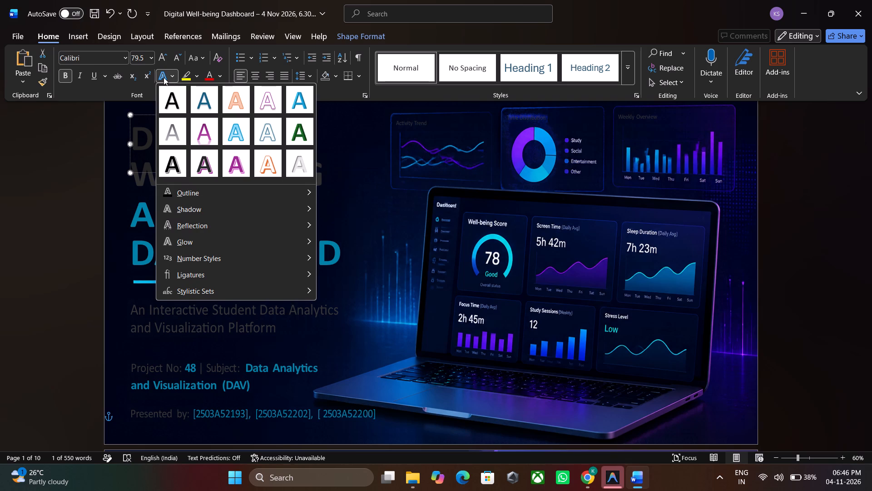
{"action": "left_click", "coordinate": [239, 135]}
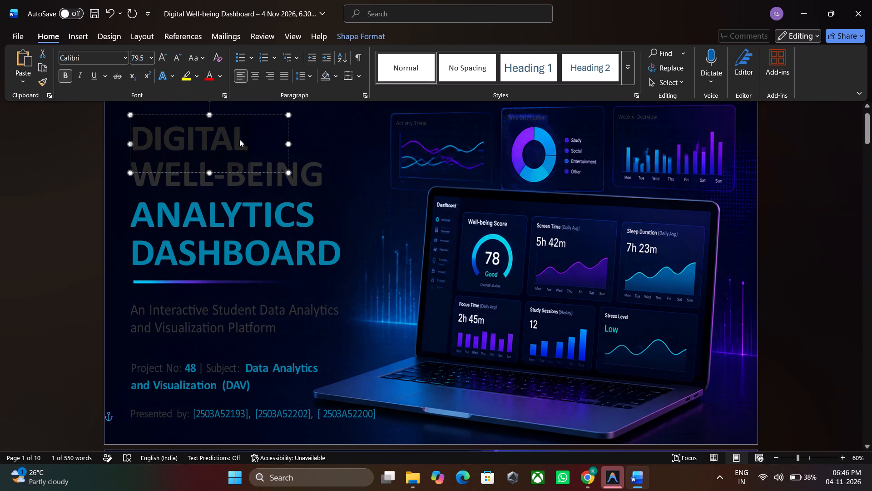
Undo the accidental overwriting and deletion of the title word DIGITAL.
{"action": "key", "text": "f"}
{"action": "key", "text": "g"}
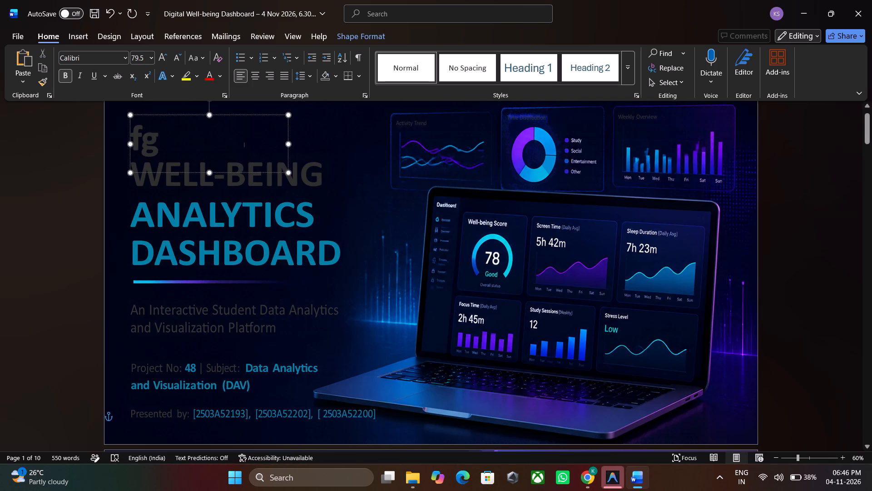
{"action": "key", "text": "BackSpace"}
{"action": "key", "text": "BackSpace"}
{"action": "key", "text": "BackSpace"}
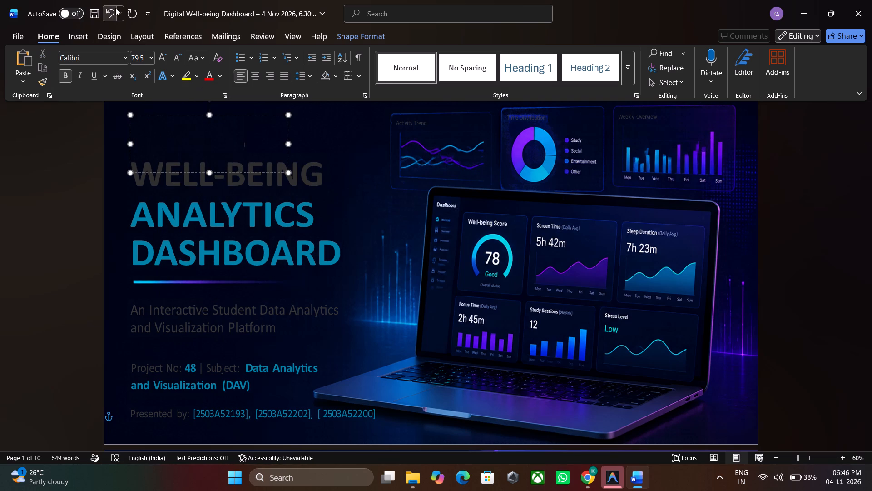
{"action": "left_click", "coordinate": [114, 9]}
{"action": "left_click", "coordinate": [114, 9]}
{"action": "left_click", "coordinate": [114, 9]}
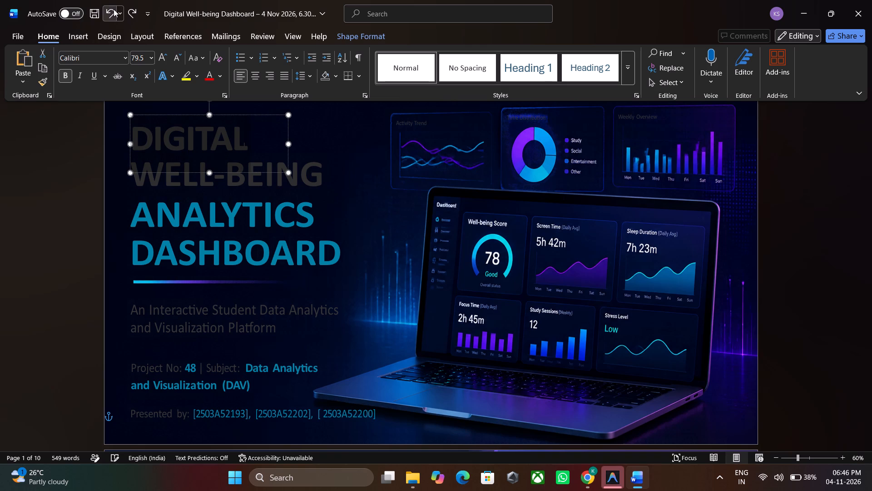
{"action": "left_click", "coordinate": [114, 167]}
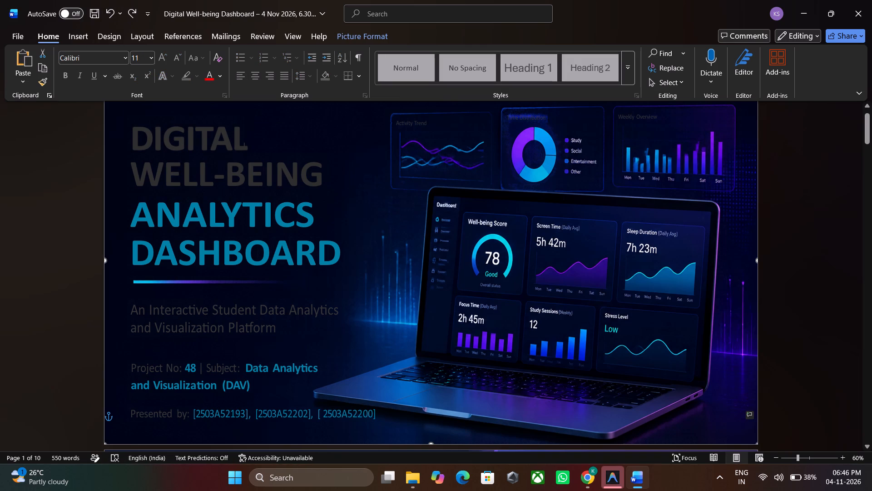
Review the text and its legibility on the title page and the Introduction page.
{"action": "scroll", "coordinate": [353, 180], "scroll_direction": "down", "scroll_amount": 1}
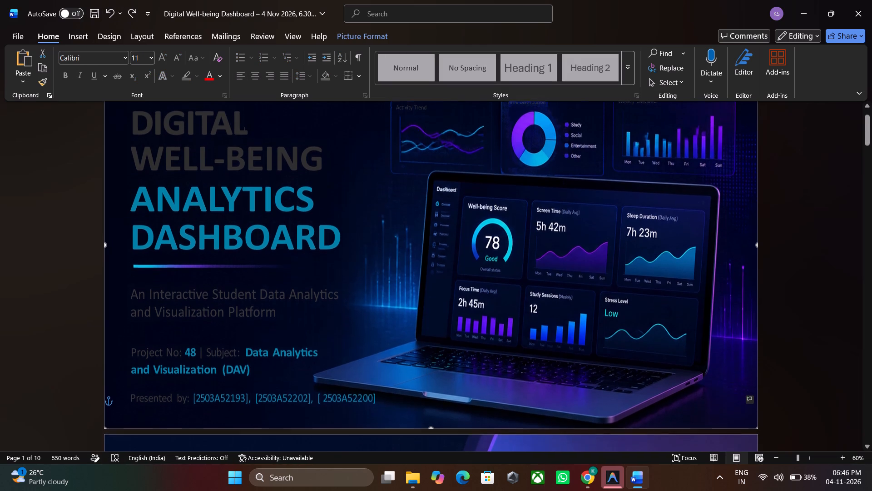
{"action": "scroll", "coordinate": [353, 180], "scroll_direction": "down", "scroll_amount": 3}
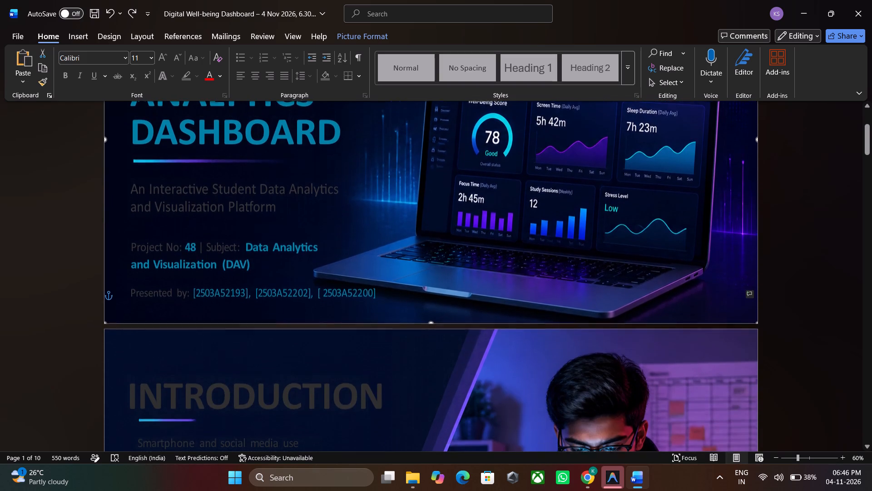
{"action": "scroll", "coordinate": [353, 180], "scroll_direction": "down", "scroll_amount": 1}
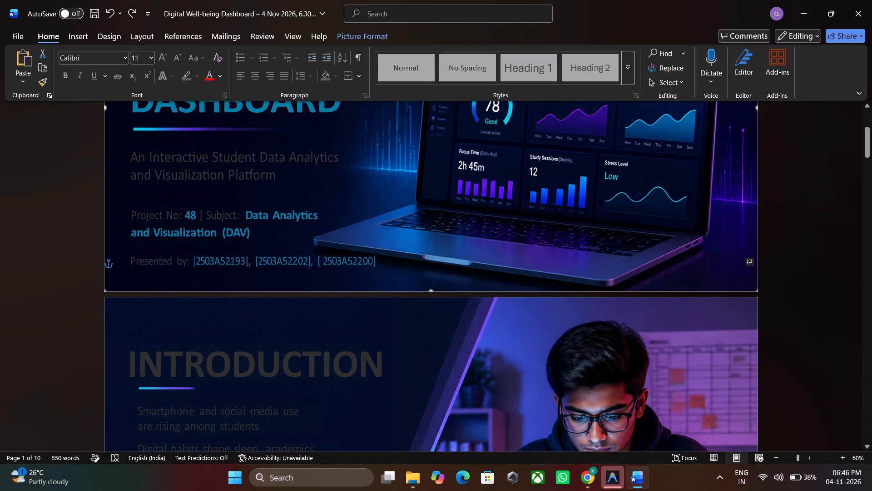
{"action": "scroll", "coordinate": [353, 180], "scroll_direction": "down", "scroll_amount": 5}
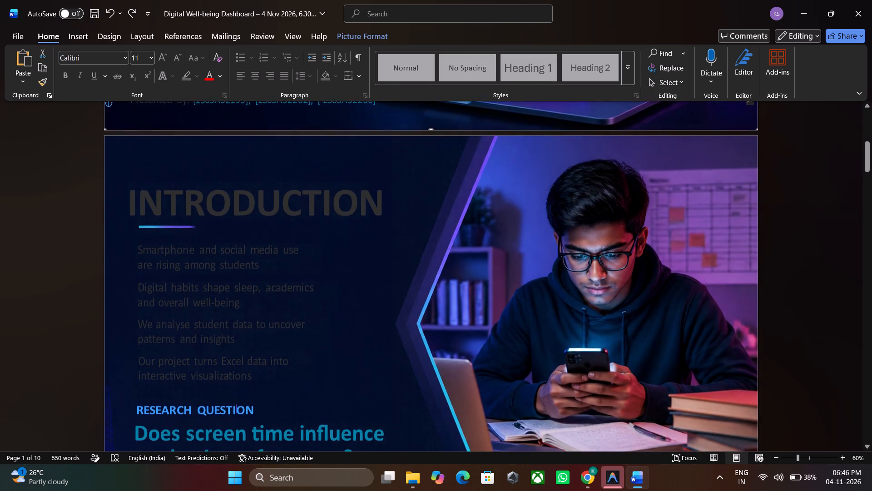
{"action": "scroll", "coordinate": [353, 180], "scroll_direction": "down", "scroll_amount": 2}
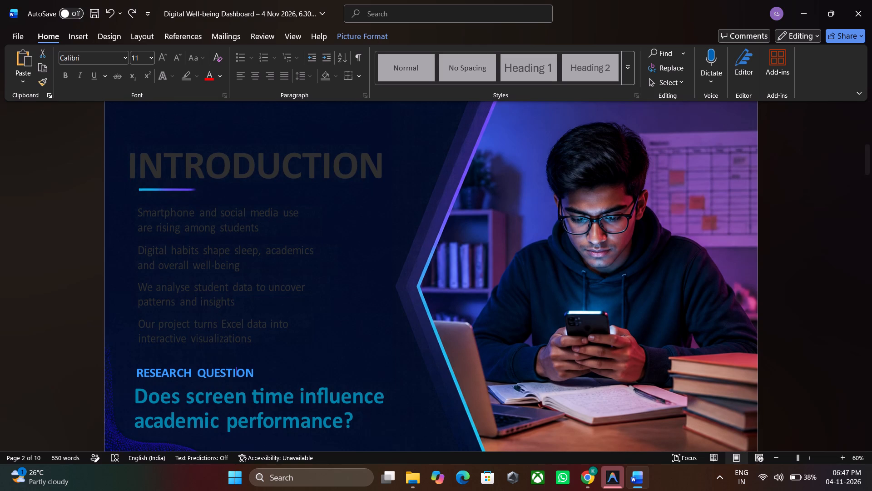
{"action": "scroll", "coordinate": [353, 180], "scroll_direction": "down", "scroll_amount": 1}
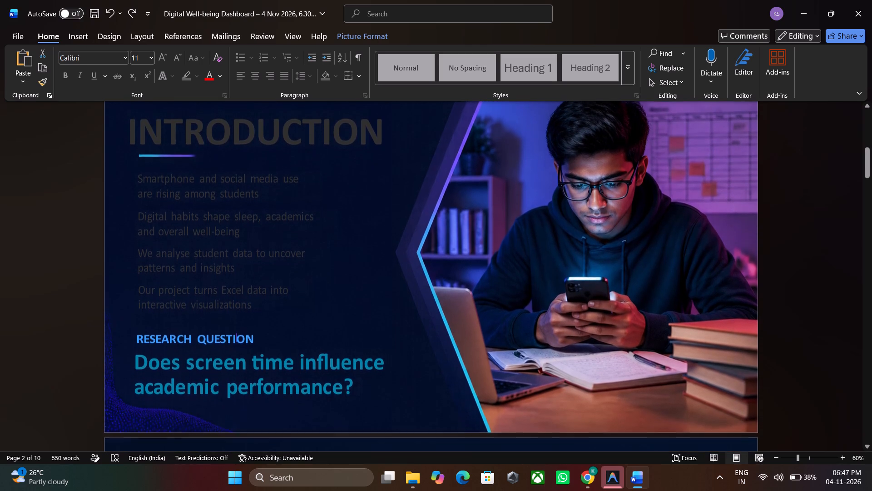
{"action": "scroll", "coordinate": [353, 180], "scroll_direction": "down", "scroll_amount": 1}
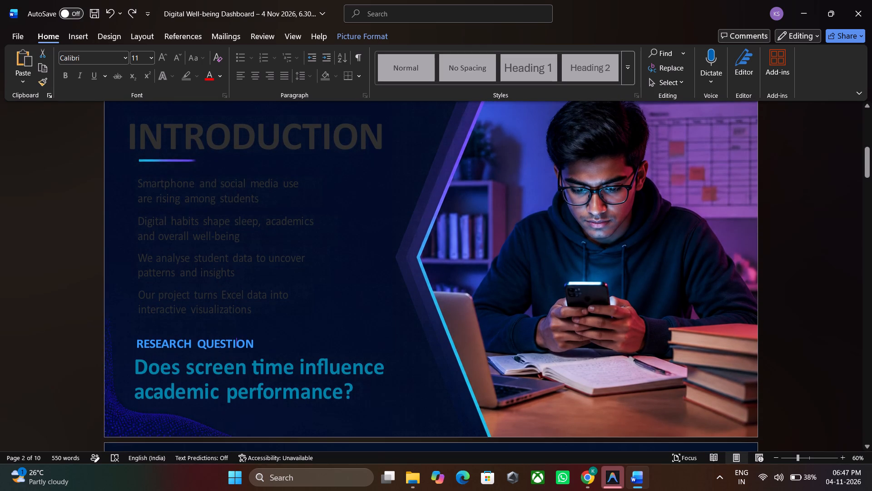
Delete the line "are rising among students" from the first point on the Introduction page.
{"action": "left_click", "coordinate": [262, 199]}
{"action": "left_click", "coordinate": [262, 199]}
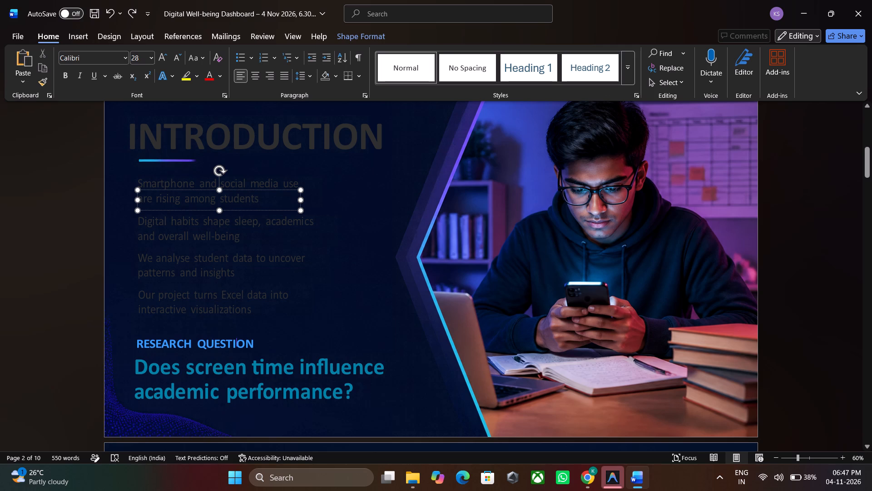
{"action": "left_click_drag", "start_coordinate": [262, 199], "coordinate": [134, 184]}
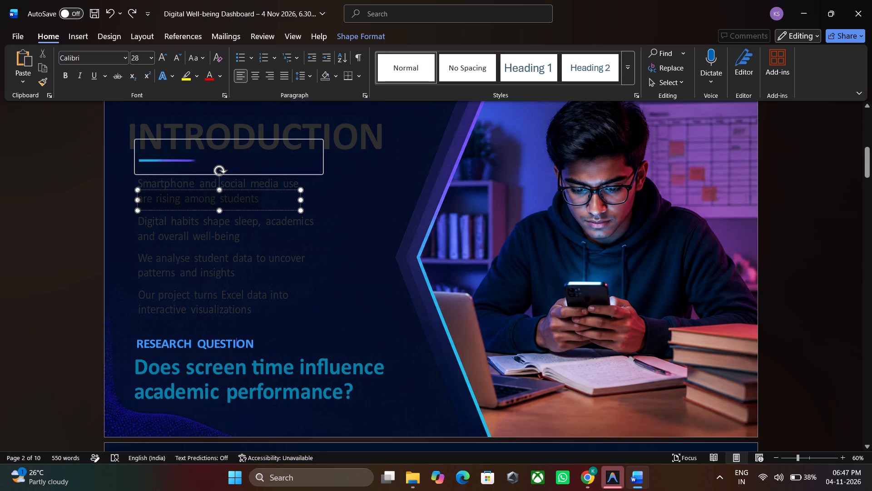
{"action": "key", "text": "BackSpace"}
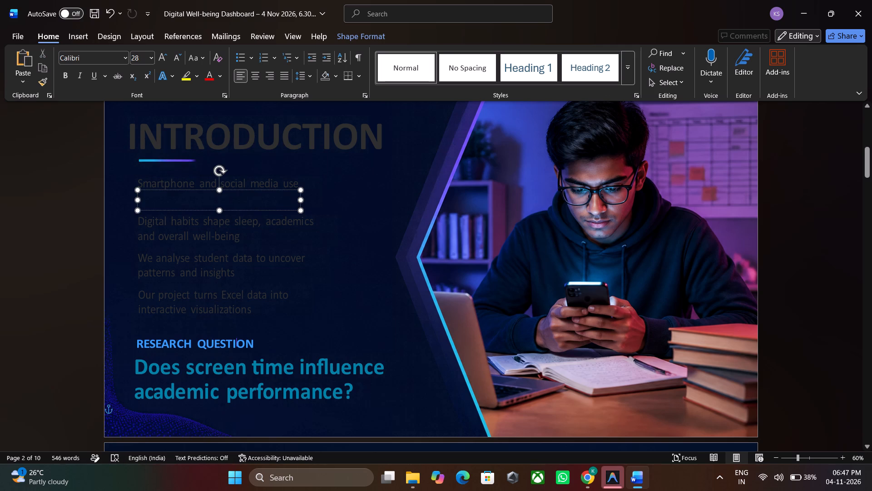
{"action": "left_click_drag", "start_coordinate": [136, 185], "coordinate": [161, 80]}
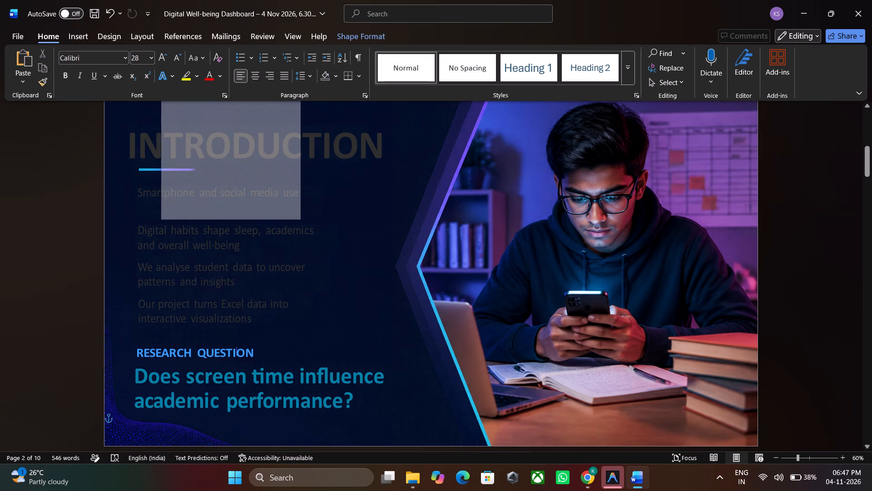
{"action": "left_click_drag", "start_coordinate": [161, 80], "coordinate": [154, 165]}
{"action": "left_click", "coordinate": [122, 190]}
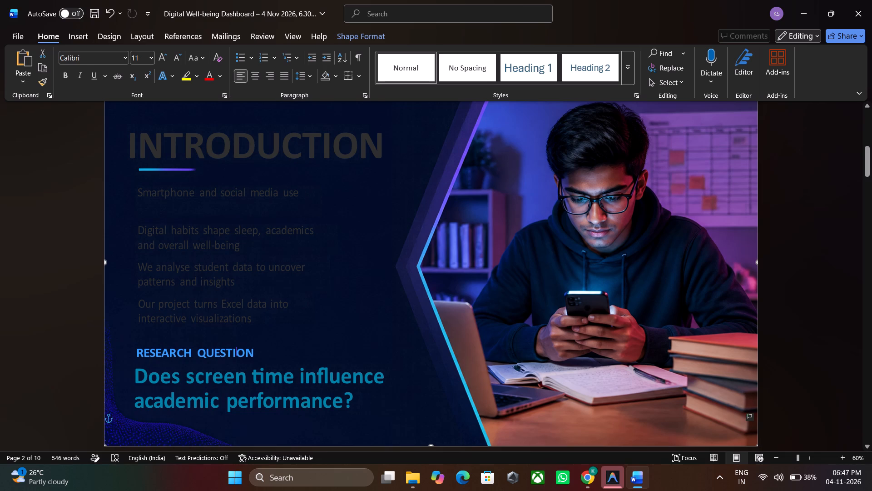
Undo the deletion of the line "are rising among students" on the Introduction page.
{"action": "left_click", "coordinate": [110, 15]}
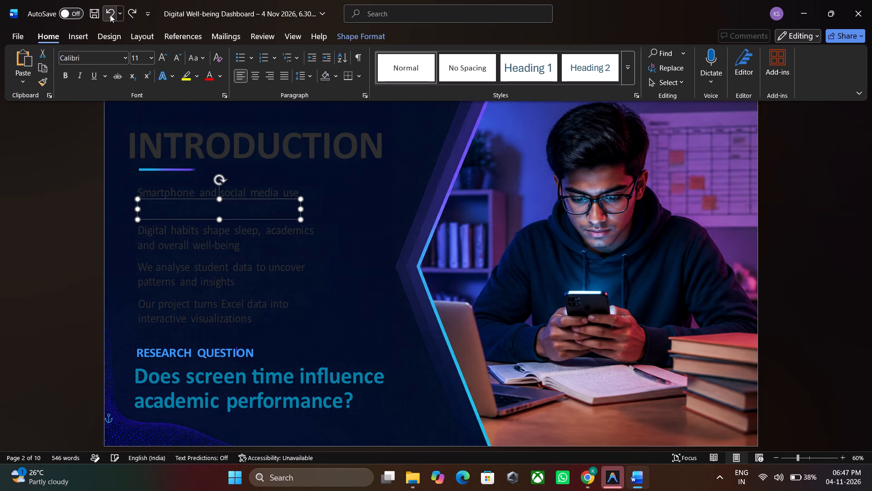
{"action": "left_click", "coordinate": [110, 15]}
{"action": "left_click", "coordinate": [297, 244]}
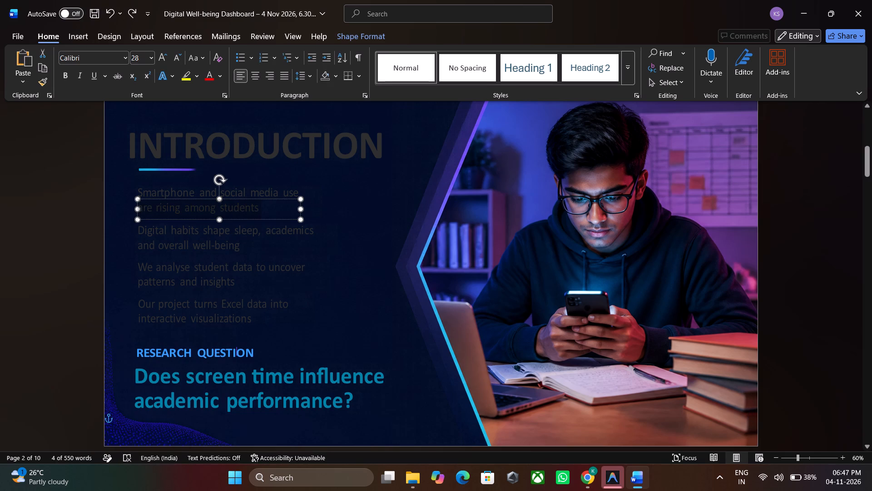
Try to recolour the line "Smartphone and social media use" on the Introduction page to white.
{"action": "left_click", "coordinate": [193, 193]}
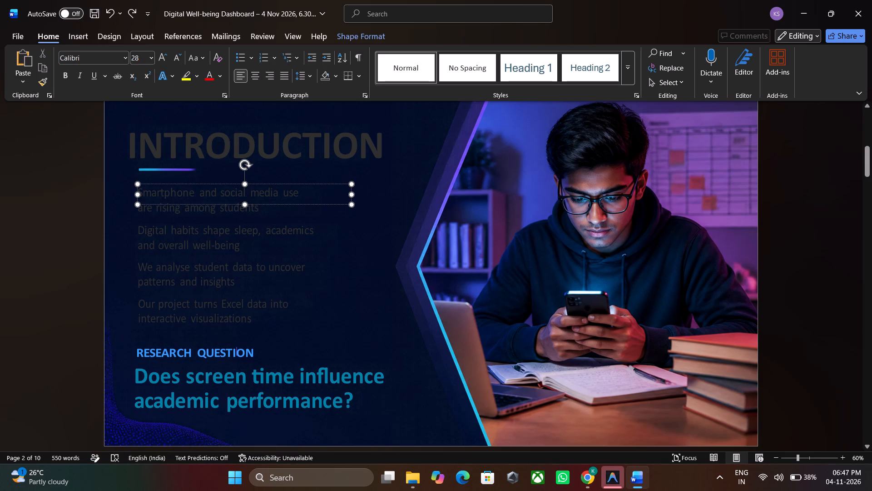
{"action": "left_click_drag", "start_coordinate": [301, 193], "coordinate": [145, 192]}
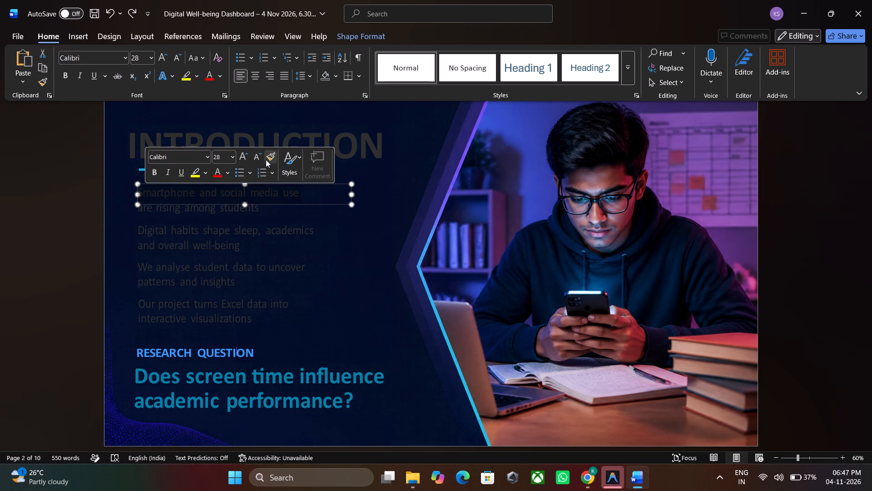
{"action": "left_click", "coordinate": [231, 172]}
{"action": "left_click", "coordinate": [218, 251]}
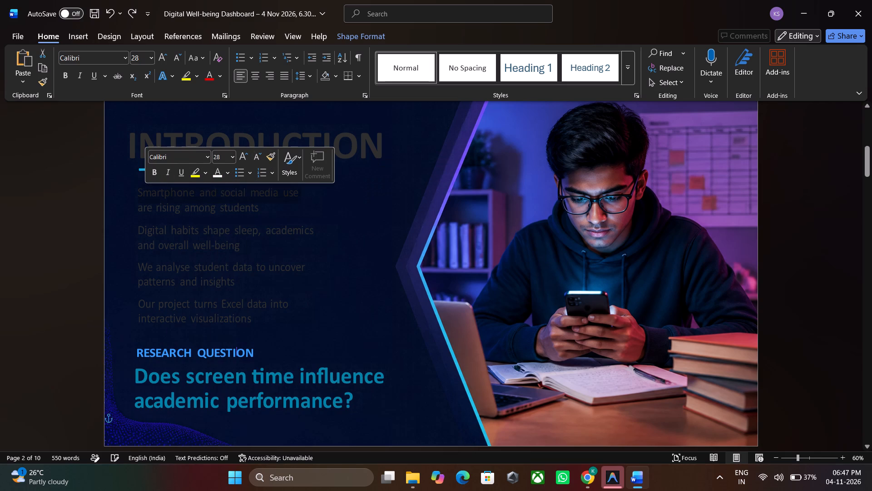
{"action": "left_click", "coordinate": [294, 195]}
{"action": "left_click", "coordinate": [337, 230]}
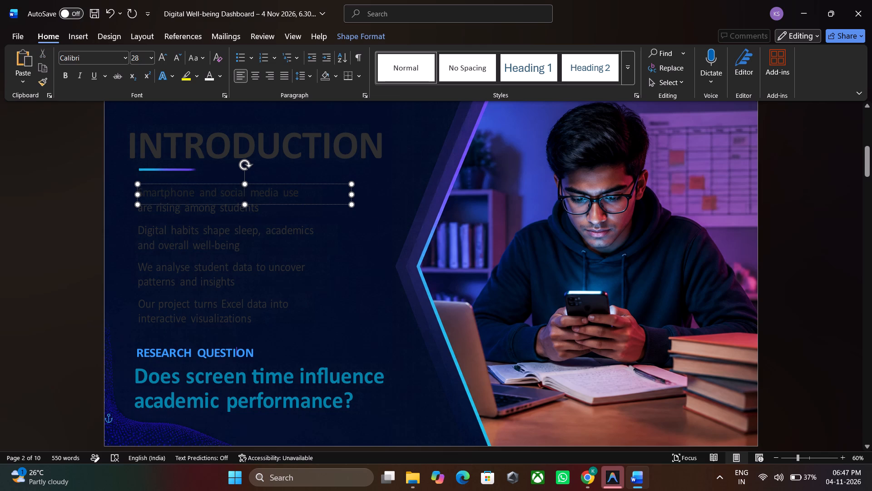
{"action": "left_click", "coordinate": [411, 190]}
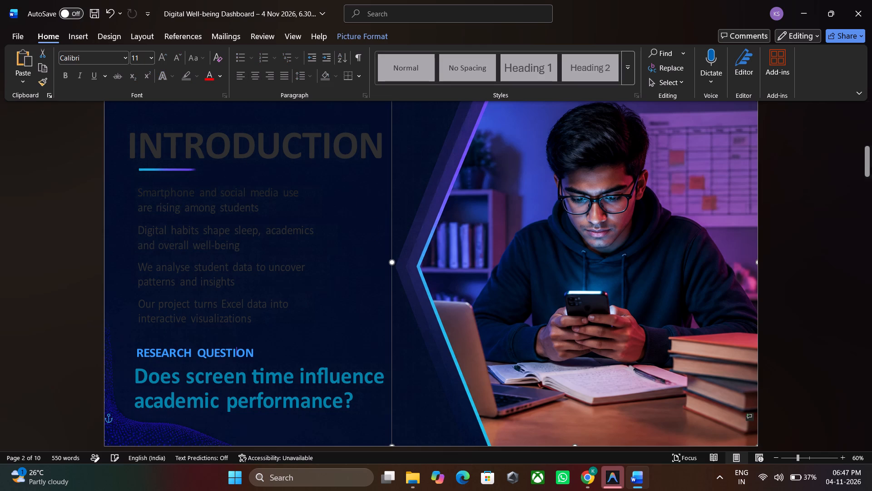
Close the Digital Well-being Dashboard document without saving the changes.
{"action": "left_click", "coordinate": [866, 3]}
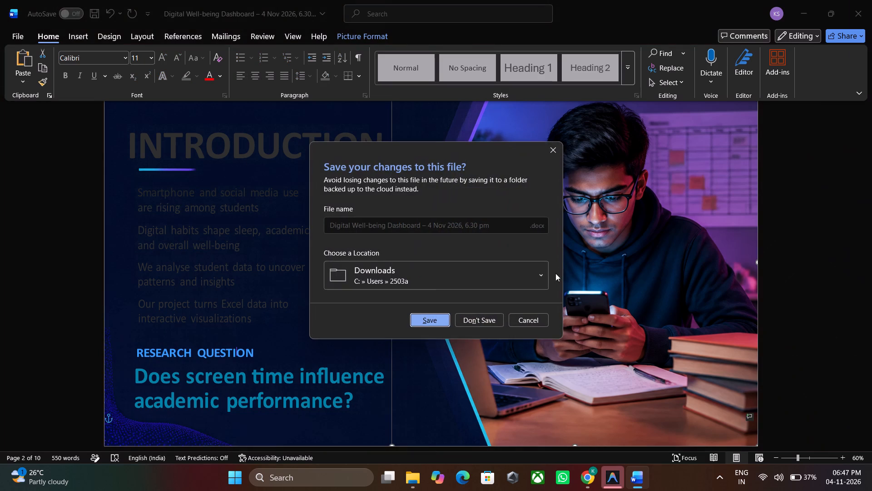
{"action": "left_click", "coordinate": [487, 314]}
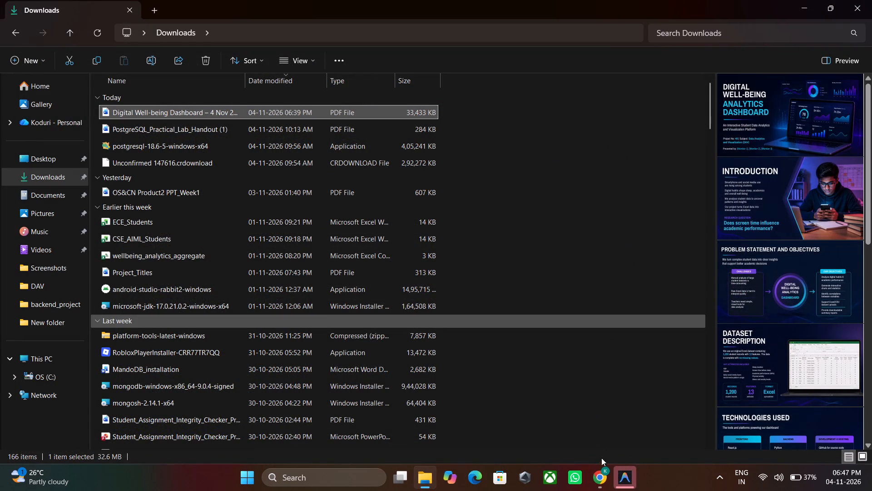
Switch to Chrome, search for ilovepdf in a new tab and open the site's WORD to PDF converter.
{"action": "left_click", "coordinate": [599, 466]}
{"action": "left_click", "coordinate": [440, 9]}
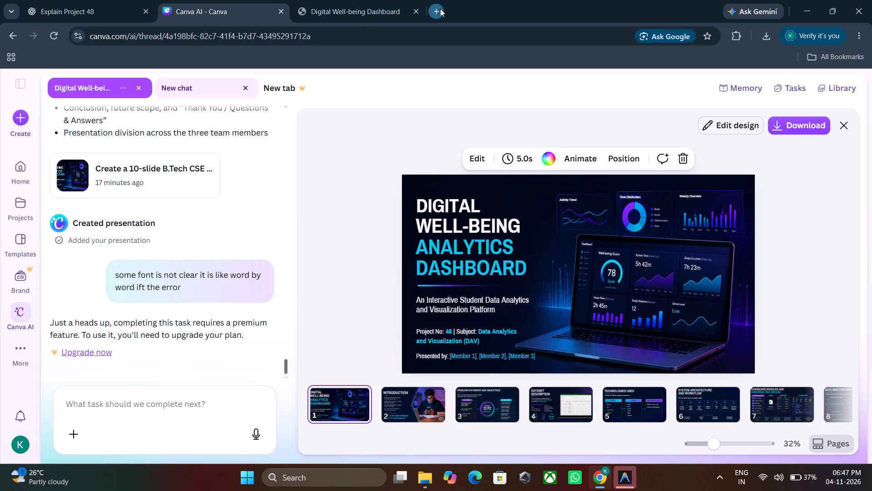
{"action": "left_click", "coordinate": [339, 232]}
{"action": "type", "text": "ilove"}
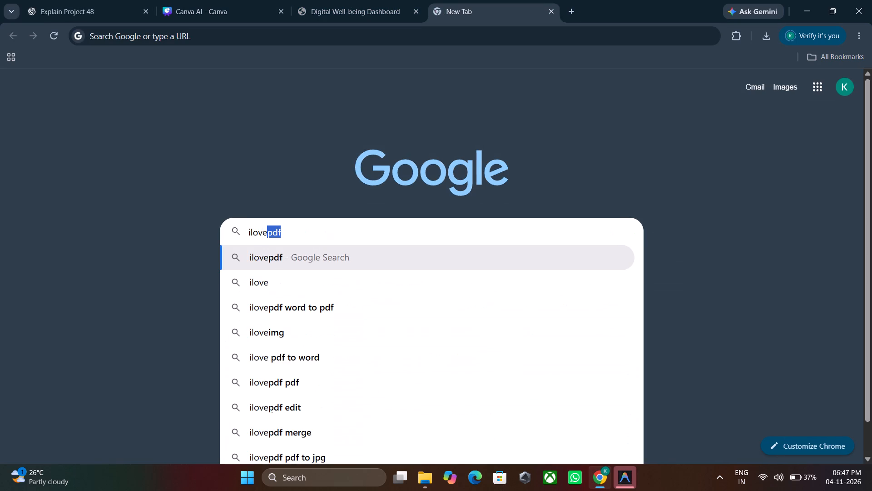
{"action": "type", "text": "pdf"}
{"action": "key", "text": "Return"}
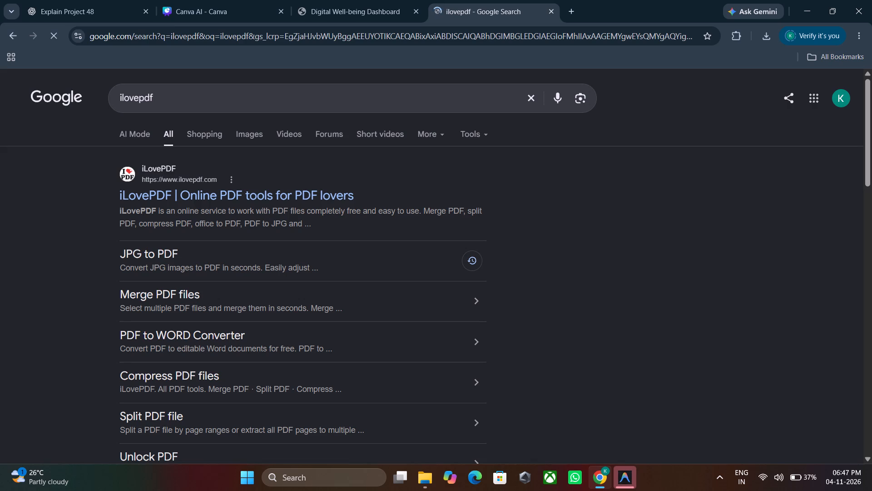
{"action": "left_click", "coordinate": [317, 203]}
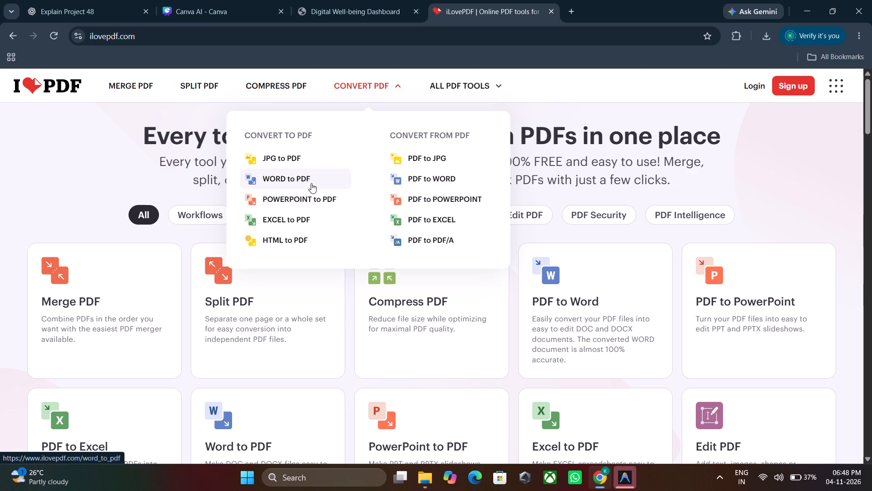
{"action": "left_click", "coordinate": [305, 178]}
Look through the Downloads folder for the Digital Well-being Dashboard file to upload to the converter, and cancel the file selection.
{"action": "left_click", "coordinate": [418, 202]}
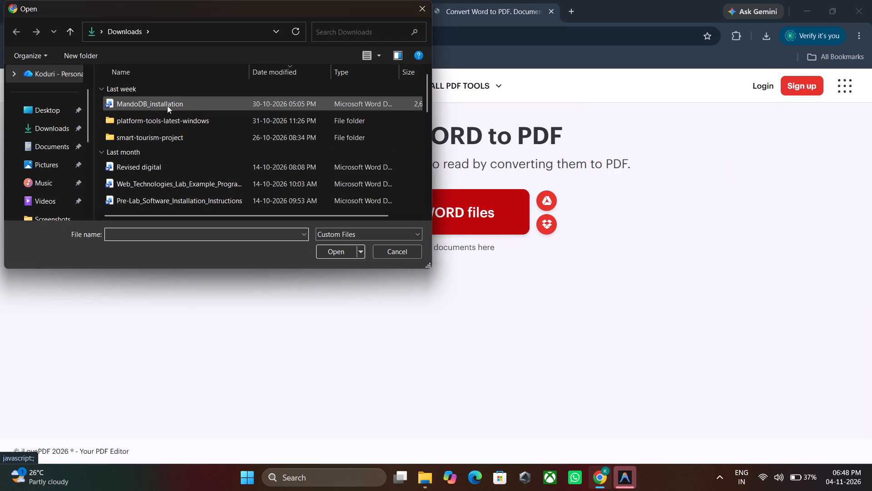
{"action": "left_click", "coordinate": [62, 130]}
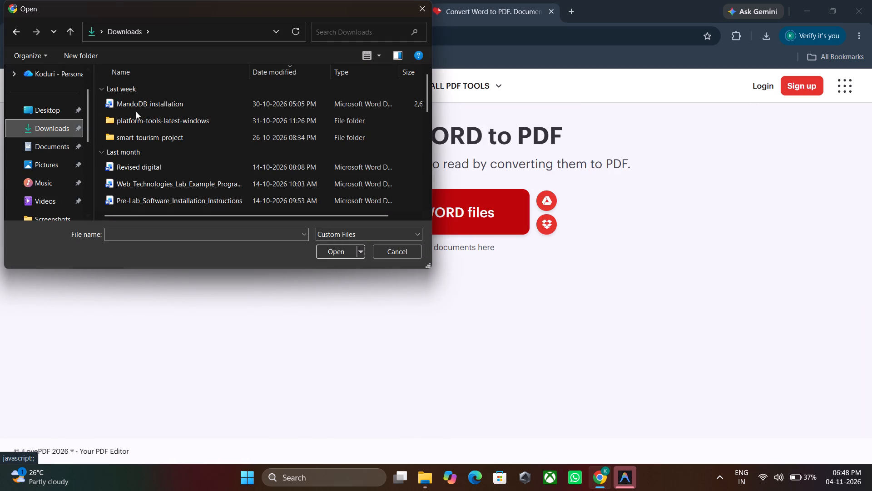
{"action": "left_click", "coordinate": [42, 129]}
{"action": "scroll", "coordinate": [179, 162], "scroll_direction": "up", "scroll_amount": 4}
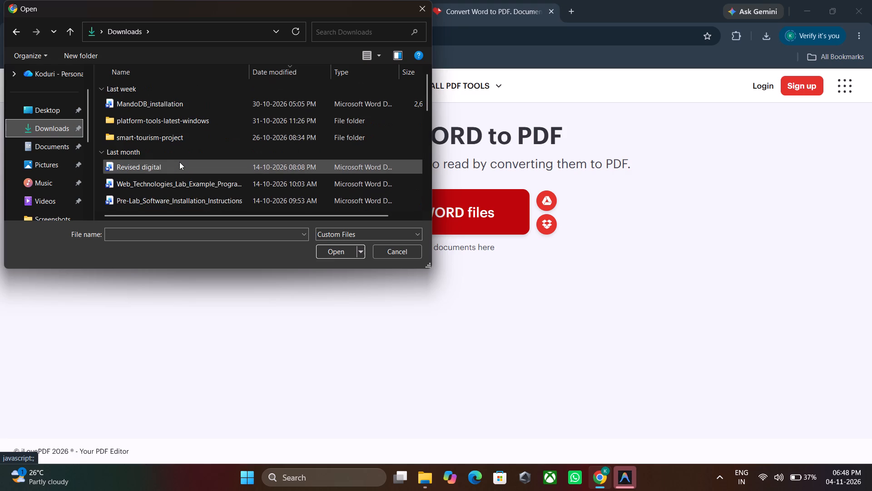
{"action": "scroll", "coordinate": [174, 125], "scroll_direction": "down", "scroll_amount": 3}
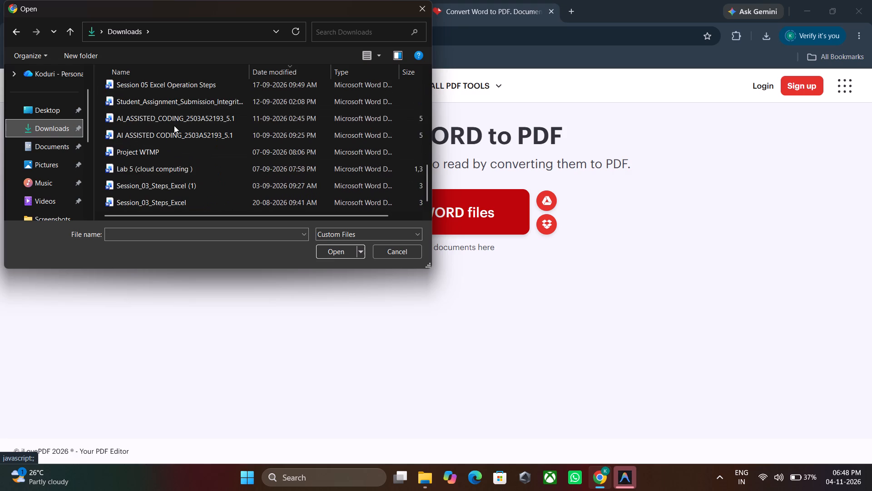
{"action": "scroll", "coordinate": [174, 125], "scroll_direction": "up", "scroll_amount": 3}
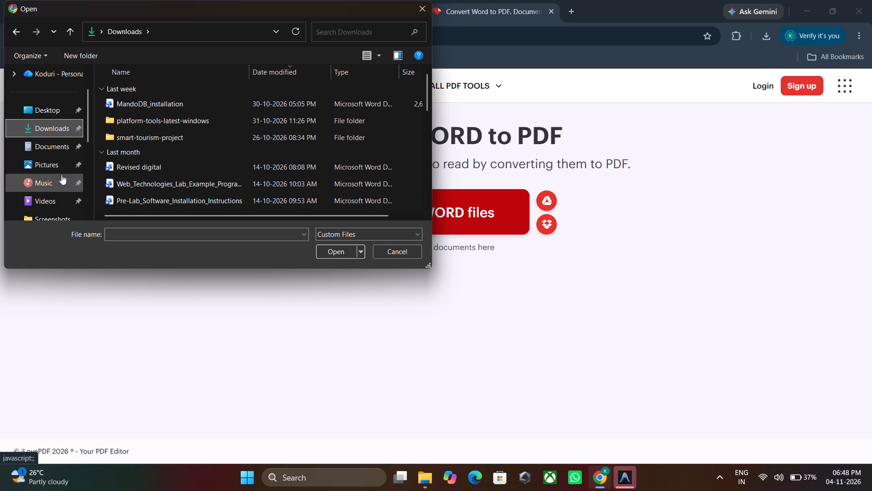
{"action": "left_click", "coordinate": [56, 130]}
{"action": "left_click", "coordinate": [52, 147]}
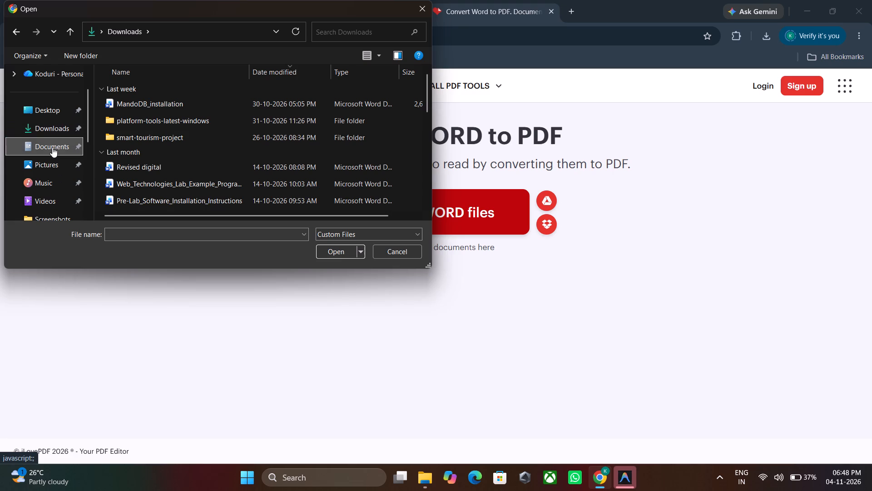
{"action": "left_click", "coordinate": [52, 124]}
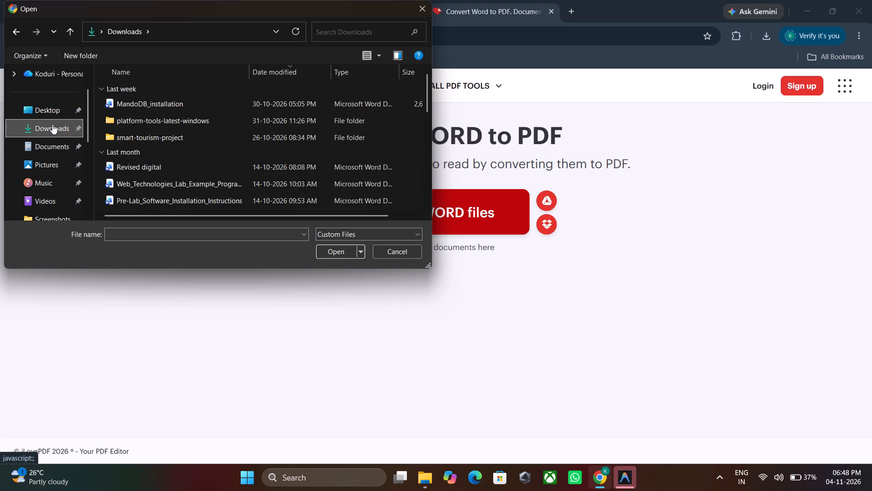
{"action": "left_click", "coordinate": [416, 12]}
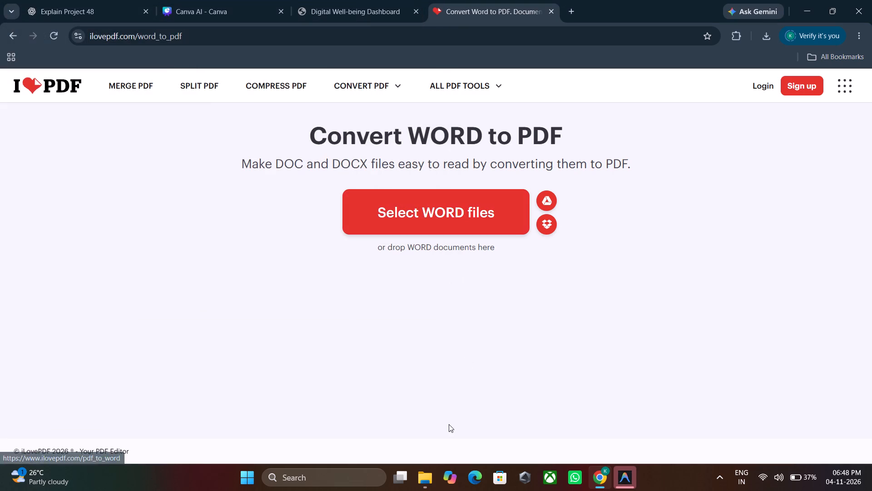
Check the Digital Well-being Dashboard file in the Downloads folder in File Explorer.
{"action": "left_click", "coordinate": [429, 474]}
{"action": "scroll", "coordinate": [208, 225], "scroll_direction": "up", "scroll_amount": 3}
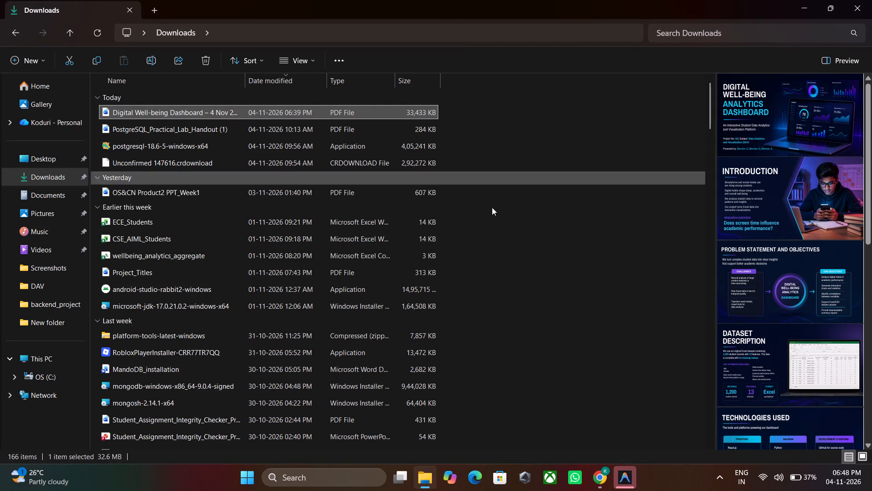
{"action": "left_click", "coordinate": [600, 475]}
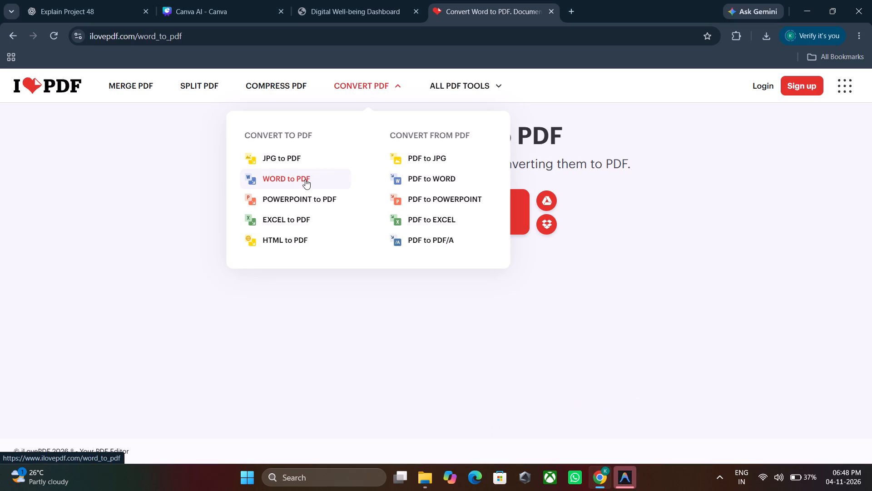
{"action": "left_click", "coordinate": [305, 179]}
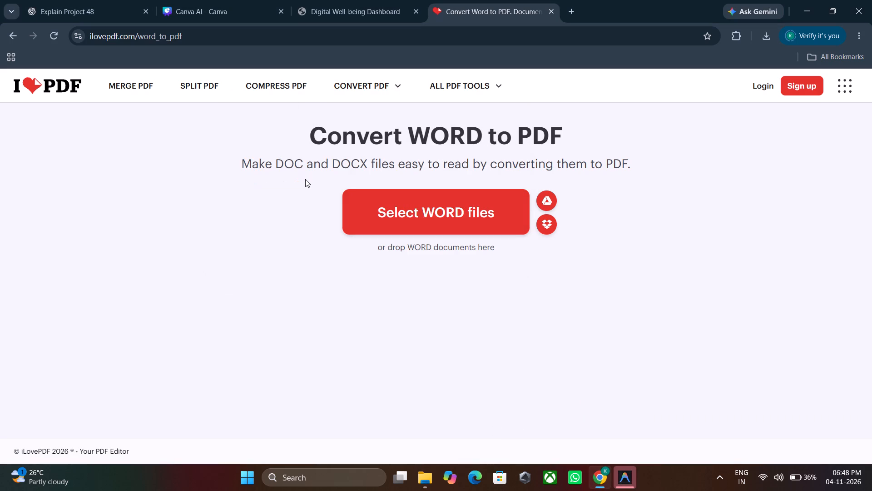
{"action": "left_click", "coordinate": [388, 216]}
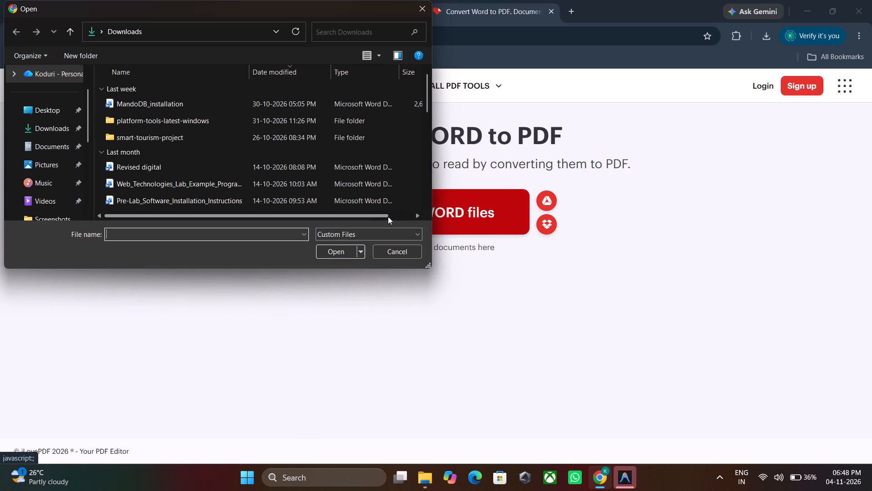
{"action": "left_click", "coordinate": [66, 128]}
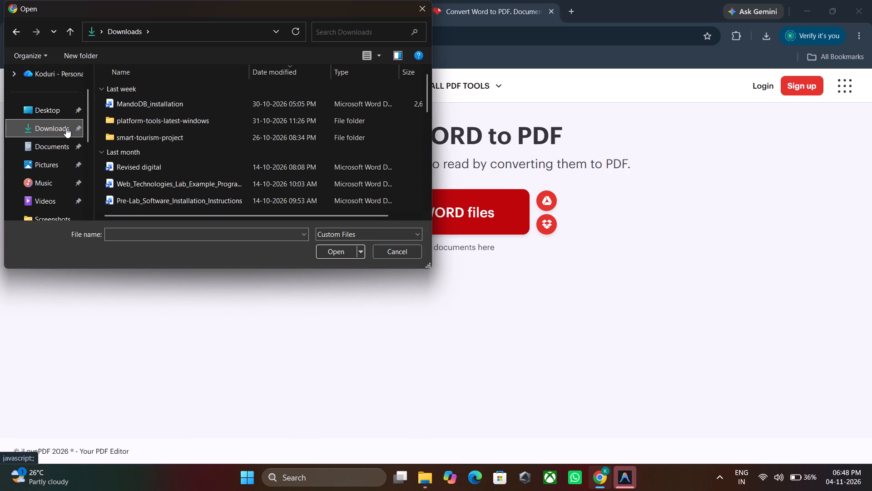
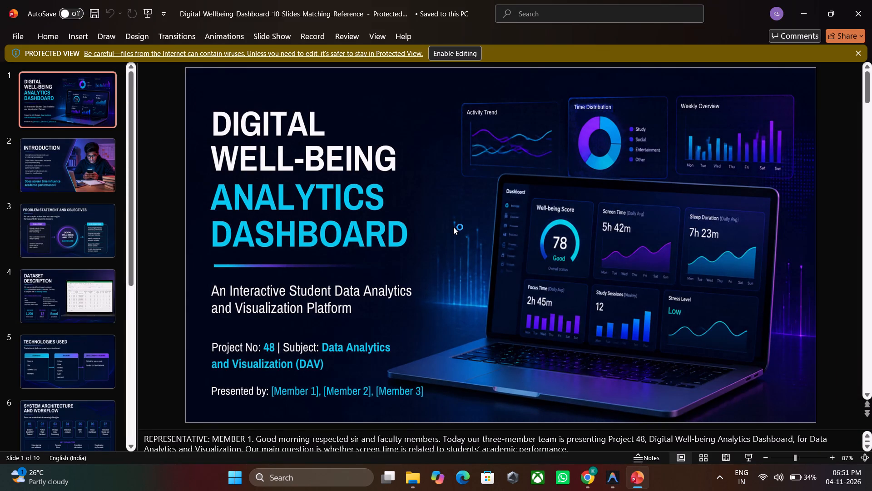
{"action": "left_click", "coordinate": [441, 50]}
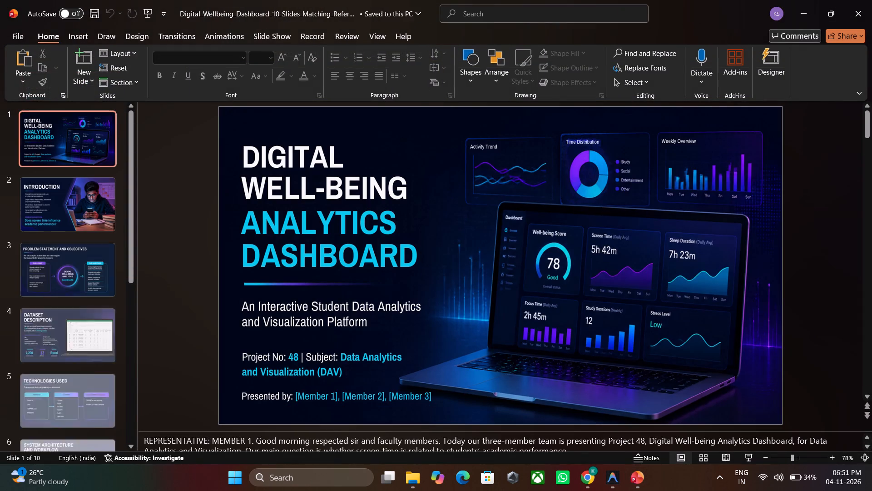
Examine the title, introduction, and problem statement slides in the downloaded presentation.
{"action": "key", "text": "Down"}
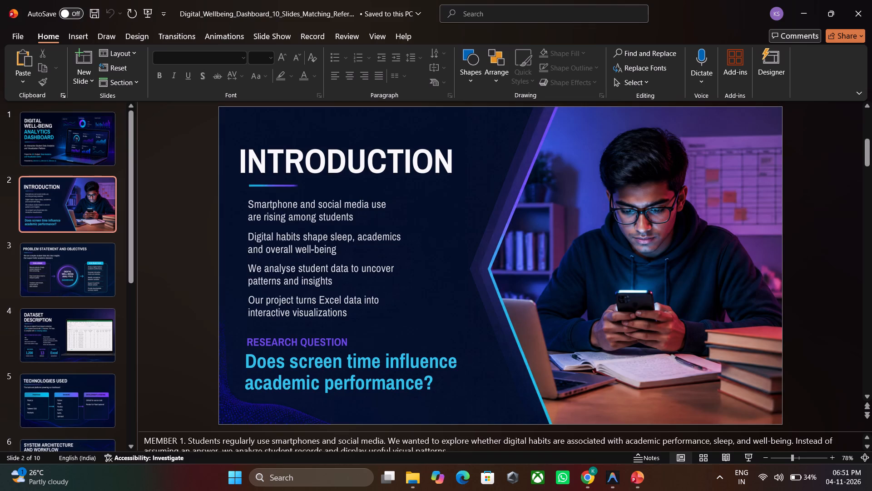
{"action": "key", "text": "Down"}
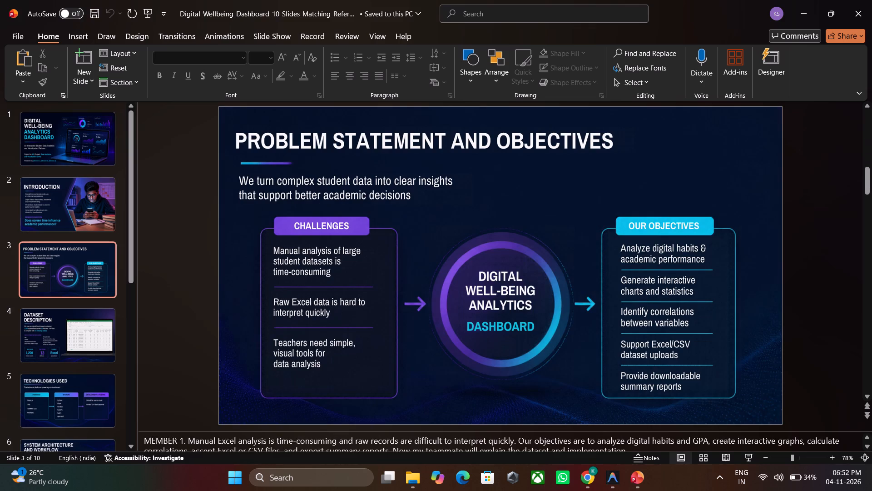
{"action": "scroll", "coordinate": [427, 221], "scroll_direction": "up", "scroll_amount": 1}
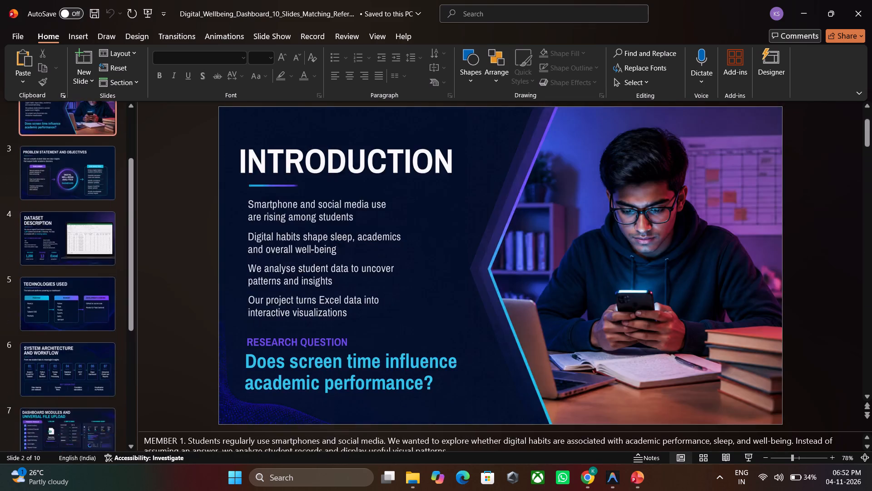
{"action": "scroll", "coordinate": [427, 221], "scroll_direction": "up", "scroll_amount": 1}
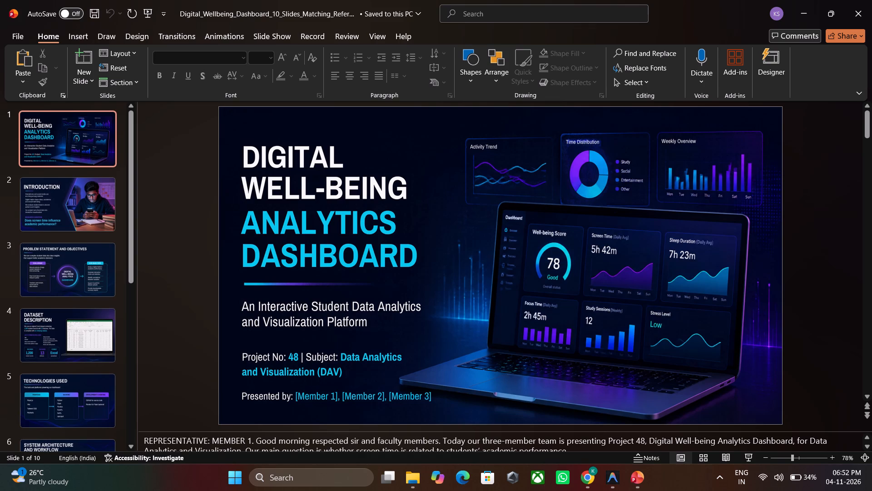
{"action": "scroll", "coordinate": [256, 319], "scroll_direction": "down", "scroll_amount": 7, "text": "ctrl"}
{"action": "scroll", "coordinate": [256, 319], "scroll_direction": "up", "scroll_amount": 5, "text": "ctrl"}
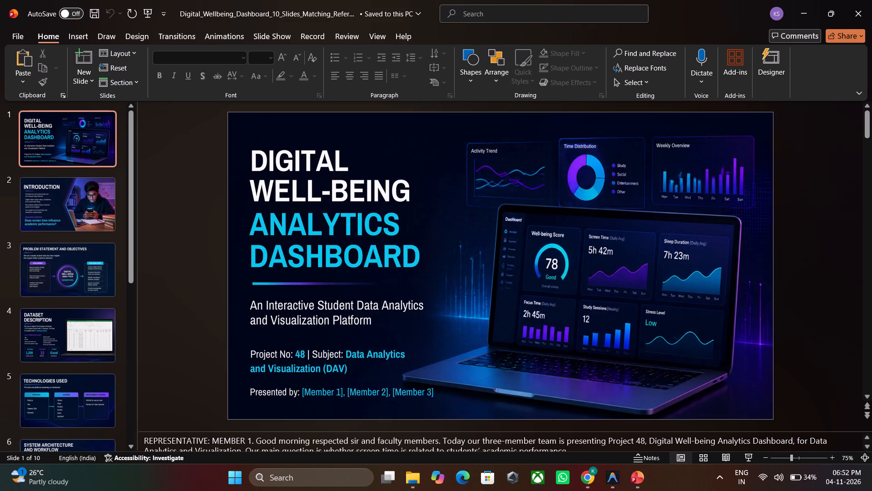
Enlarge the speaker notes area under the slide enough to show the title slide's full two-line note.
{"action": "left_click", "coordinate": [362, 437]}
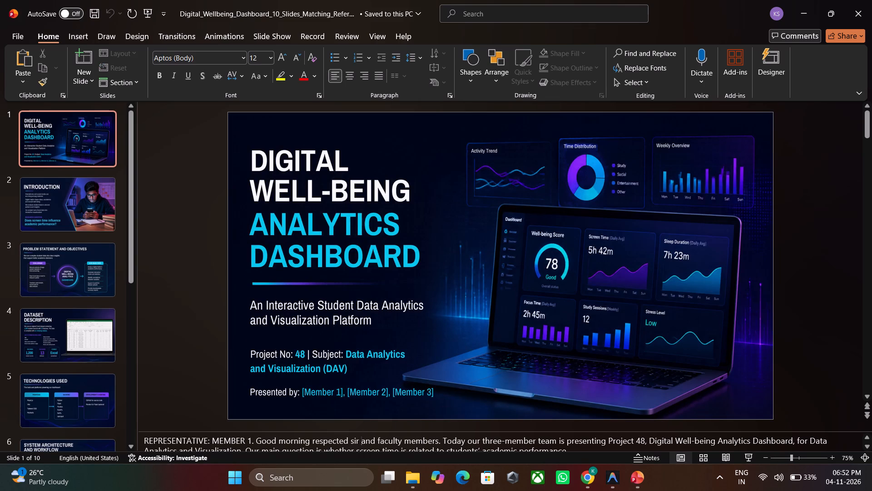
{"action": "left_click", "coordinate": [867, 436]}
{"action": "left_click_drag", "start_coordinate": [843, 432], "coordinate": [845, 422]}
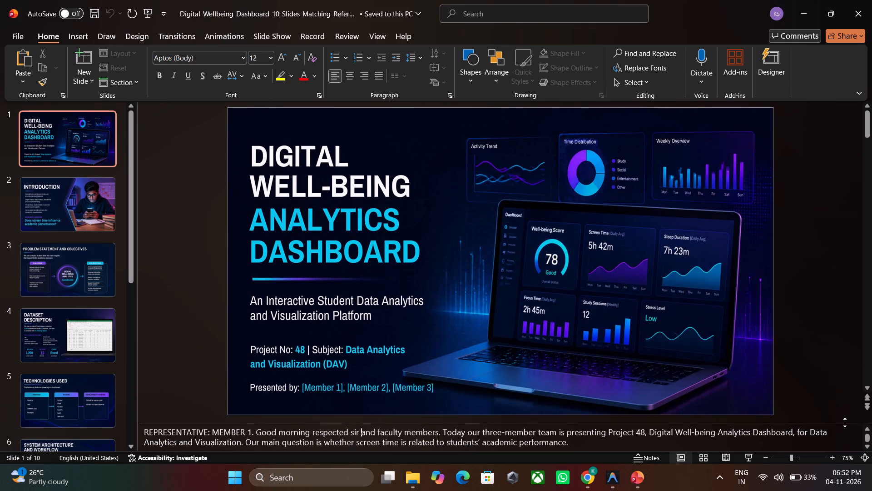
{"action": "left_click_drag", "start_coordinate": [845, 422], "coordinate": [845, 421]}
{"action": "key", "text": "Down"}
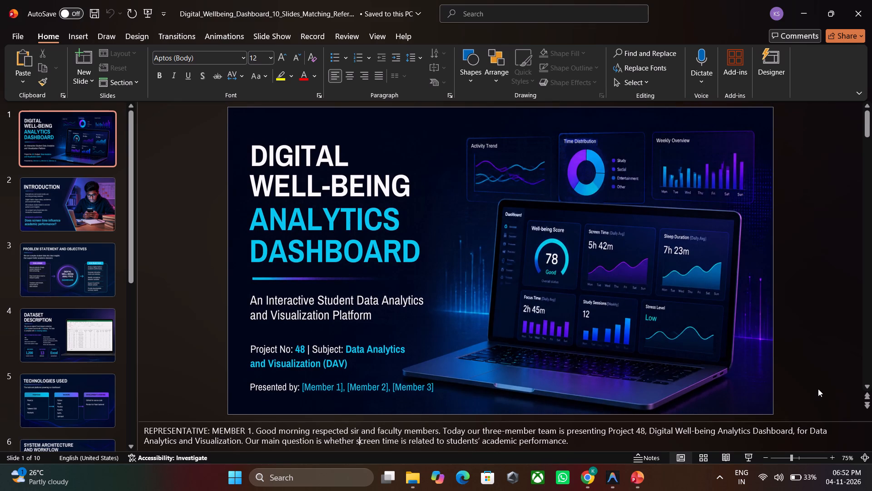
Look over the opening slides and their speaker notes from the title to the problem statement, ending on the title slide.
{"action": "left_click", "coordinate": [791, 368]}
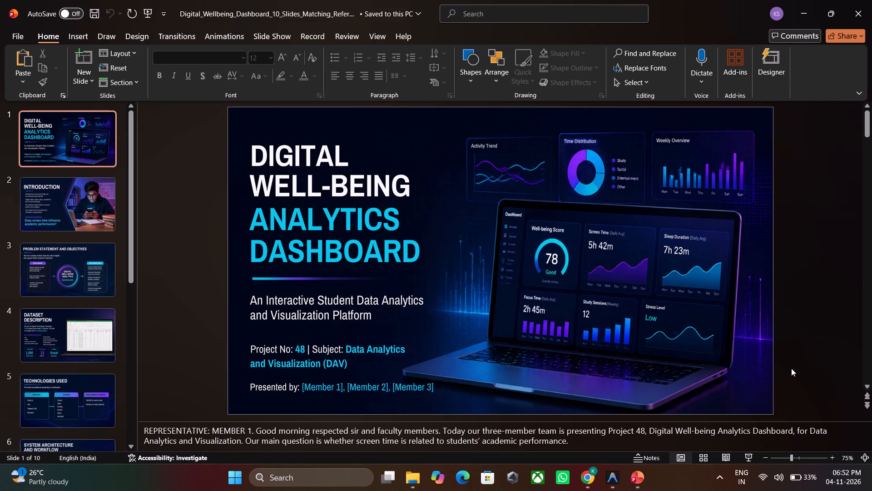
{"action": "key", "text": "Down"}
{"action": "key", "text": "Down"}
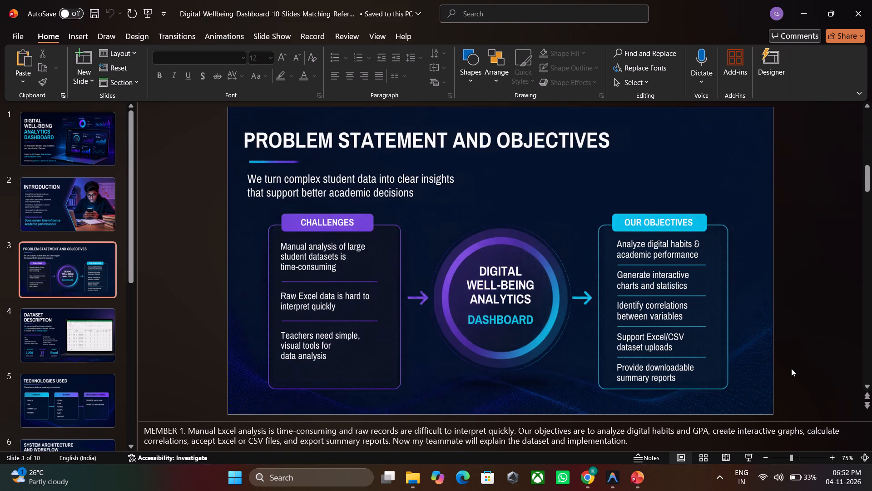
{"action": "key", "text": "Up"}
{"action": "key", "text": "Up"}
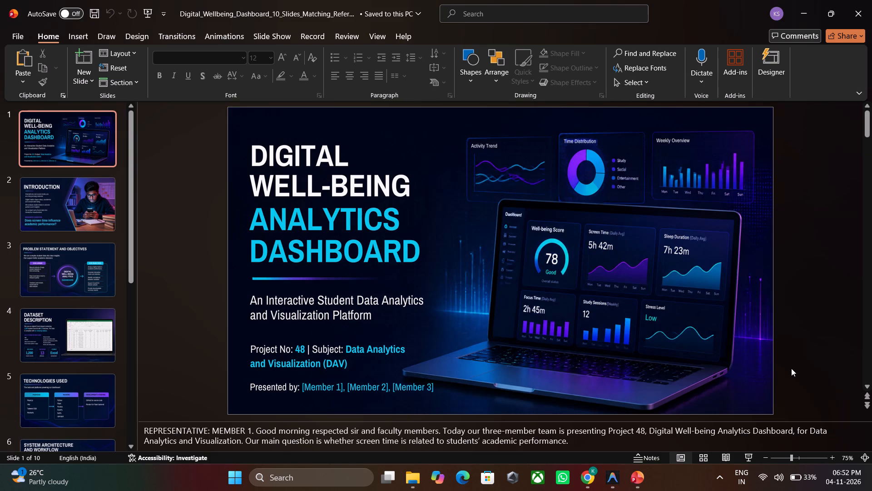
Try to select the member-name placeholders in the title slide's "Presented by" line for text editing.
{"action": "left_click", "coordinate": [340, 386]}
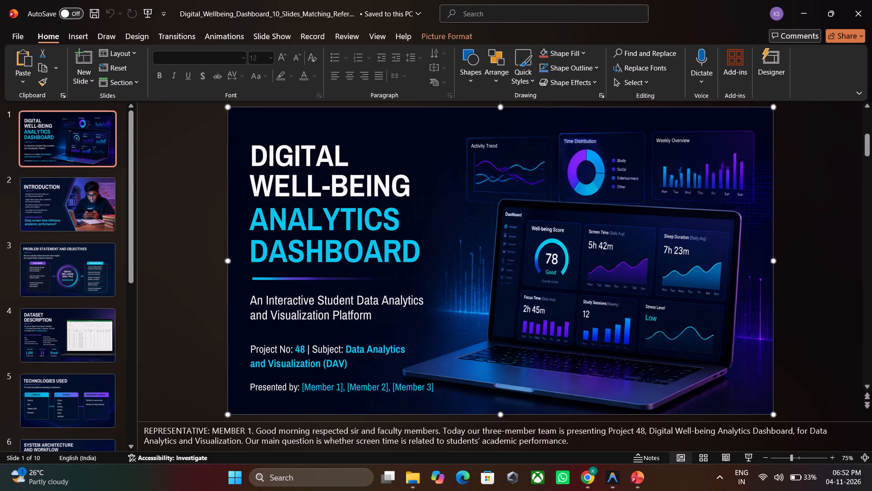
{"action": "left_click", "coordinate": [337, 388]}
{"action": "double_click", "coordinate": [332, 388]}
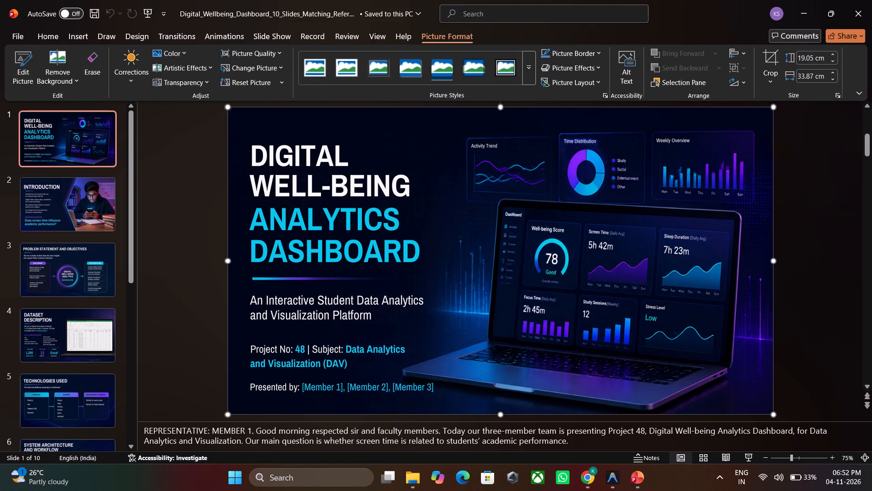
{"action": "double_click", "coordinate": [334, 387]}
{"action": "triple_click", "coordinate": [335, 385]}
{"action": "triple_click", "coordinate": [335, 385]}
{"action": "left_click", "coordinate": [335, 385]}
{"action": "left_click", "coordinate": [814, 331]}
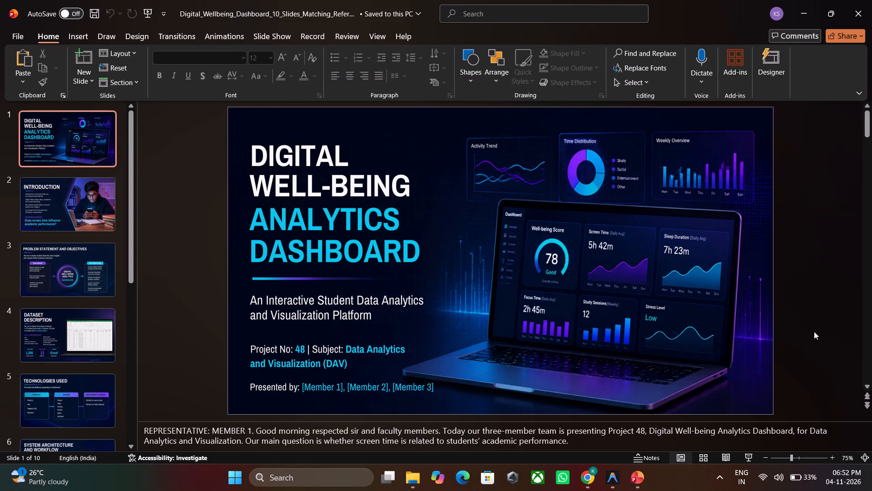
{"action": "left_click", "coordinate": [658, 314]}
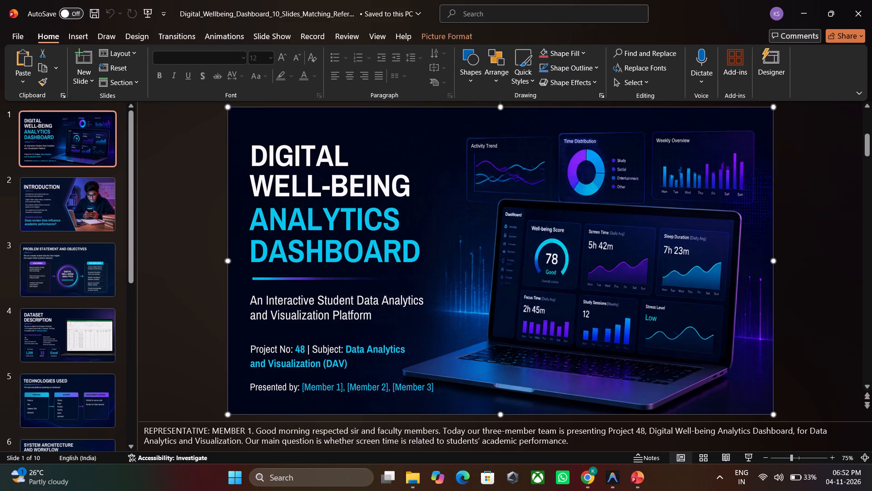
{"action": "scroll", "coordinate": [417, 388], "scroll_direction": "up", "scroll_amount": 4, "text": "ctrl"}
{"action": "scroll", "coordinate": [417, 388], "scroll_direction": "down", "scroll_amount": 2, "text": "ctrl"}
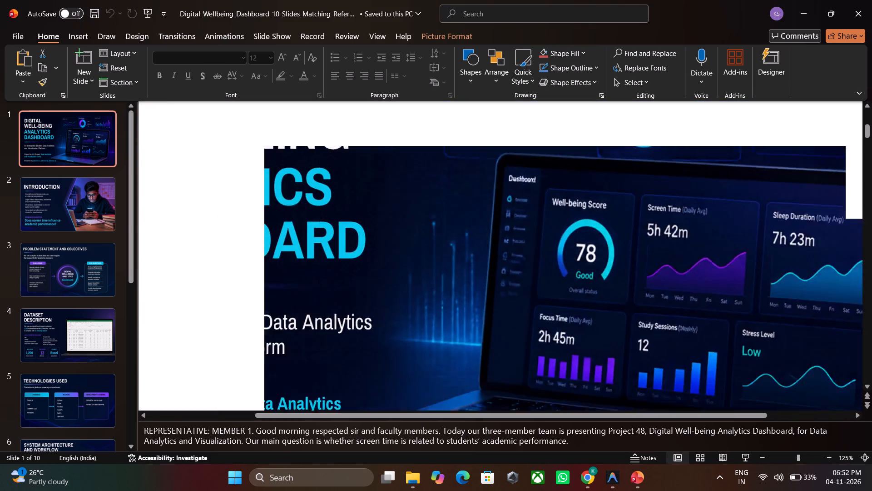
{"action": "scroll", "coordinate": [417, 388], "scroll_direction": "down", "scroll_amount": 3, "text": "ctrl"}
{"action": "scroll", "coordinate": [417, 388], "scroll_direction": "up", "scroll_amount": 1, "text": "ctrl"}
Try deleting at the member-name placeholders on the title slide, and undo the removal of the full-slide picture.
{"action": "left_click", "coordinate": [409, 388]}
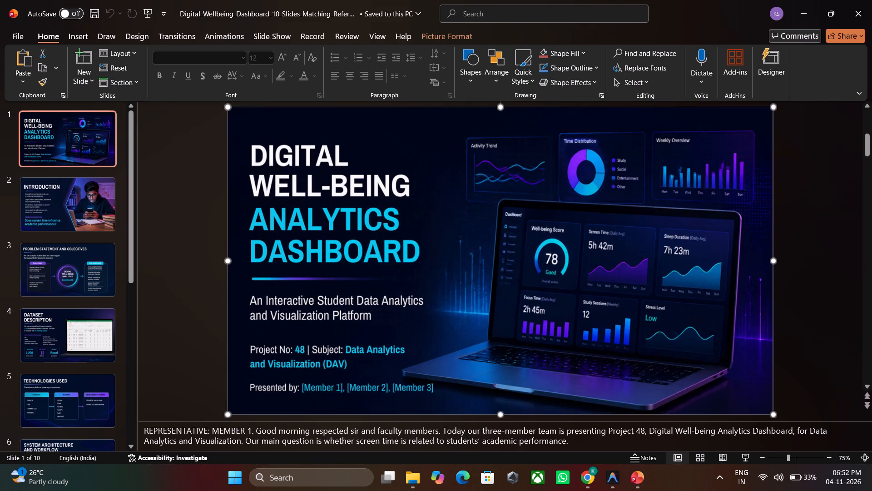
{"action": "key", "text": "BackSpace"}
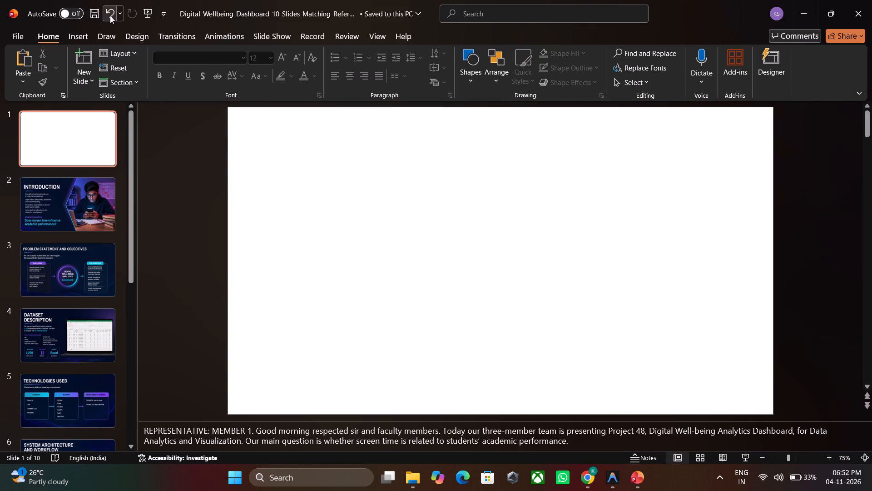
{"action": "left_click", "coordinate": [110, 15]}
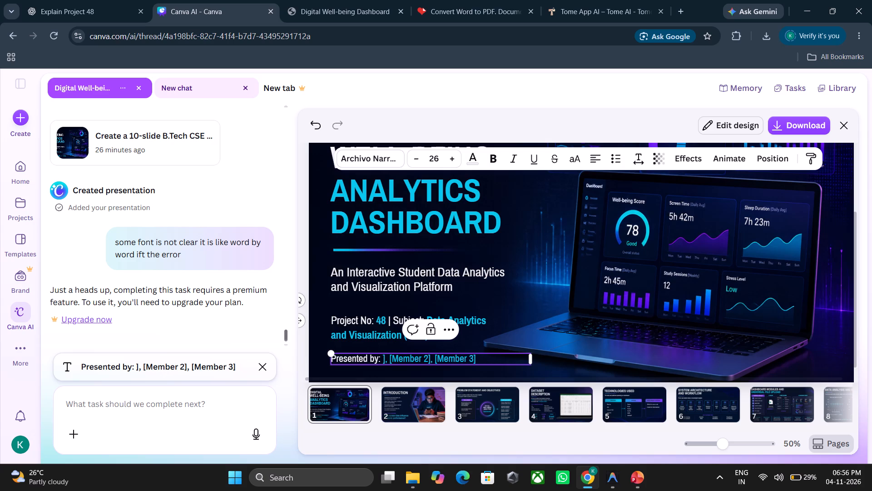
Add an opening square bracket for the first presenter in the "Presented by" line, using the bright cyan text colour.
{"action": "key", "text": "bracketleft"}
{"action": "key", "text": "BackSpace"}
{"action": "key", "text": "shift+braceleft"}
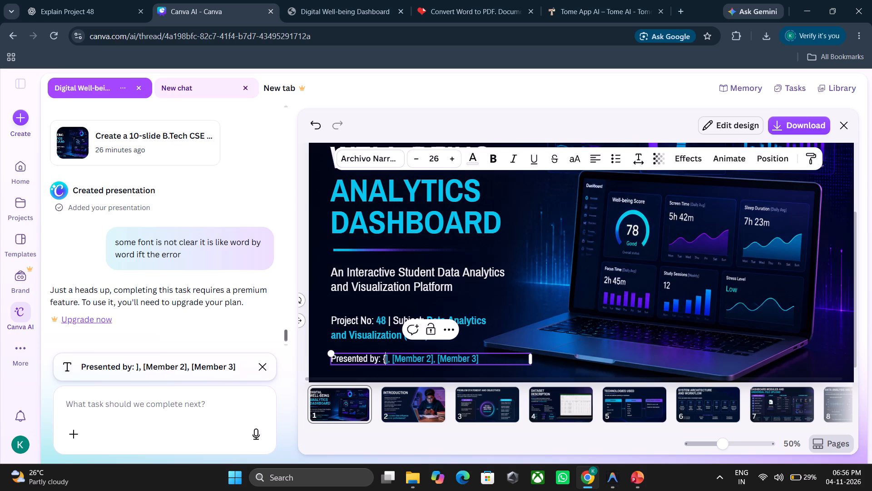
{"action": "key", "text": "BackSpace"}
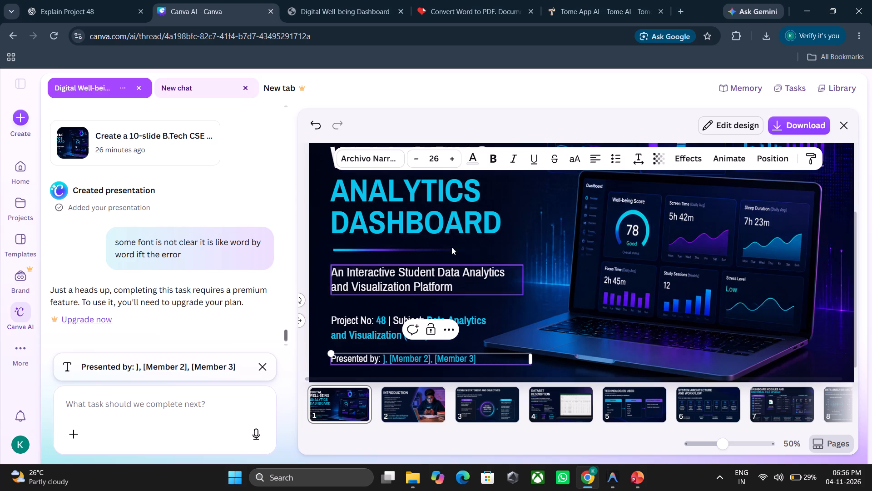
{"action": "left_click", "coordinate": [476, 152]}
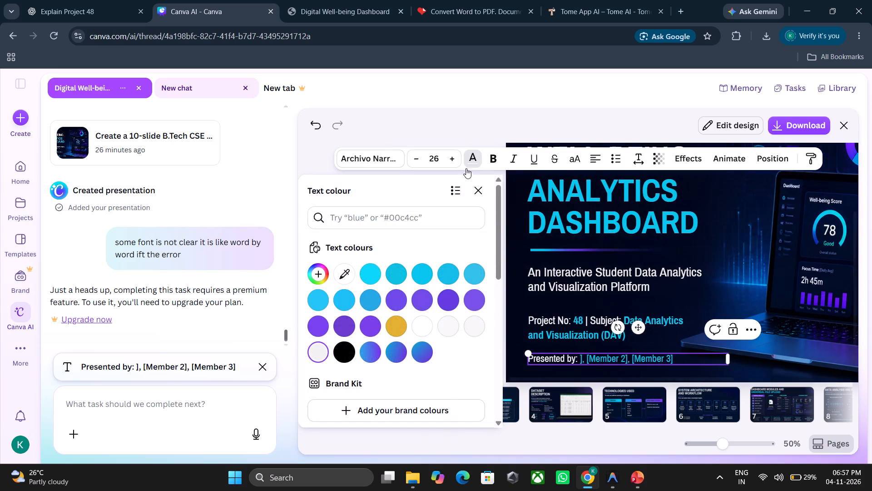
{"action": "left_click", "coordinate": [371, 280]}
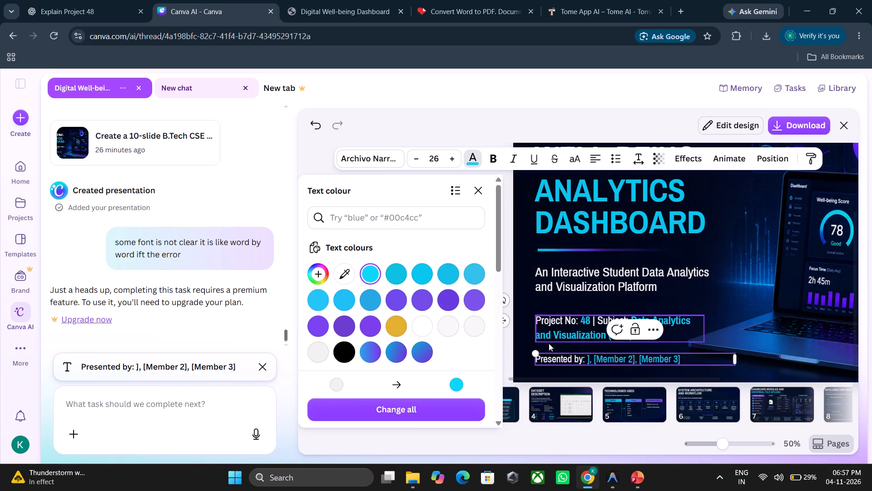
{"action": "key", "text": "shift+braceleft"}
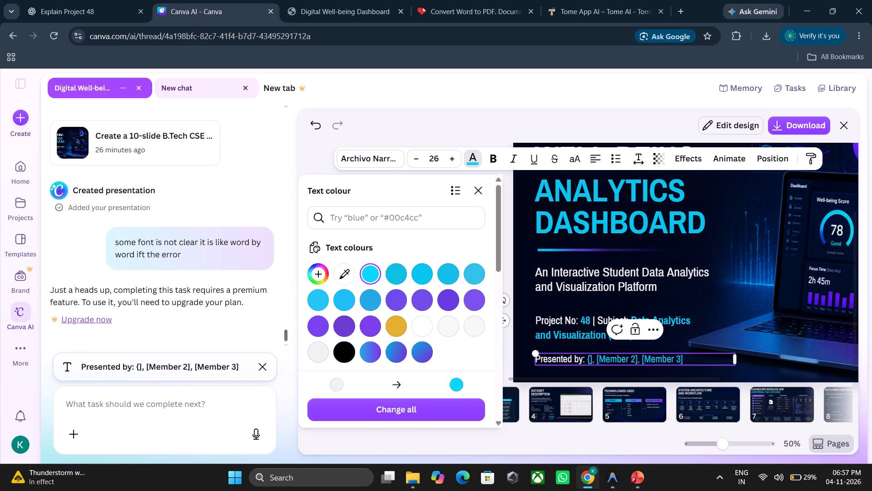
{"action": "key", "text": "BackSpace"}
{"action": "key", "text": "bracketleft"}
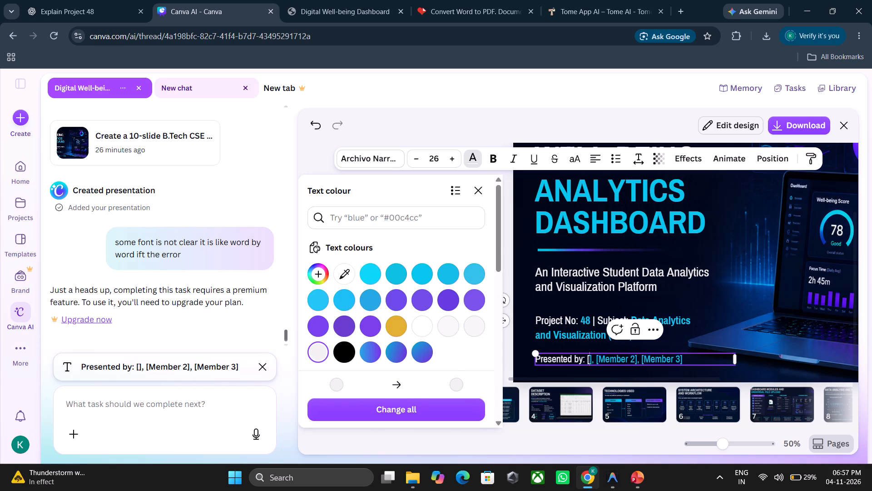
{"action": "key", "text": "BackSpace"}
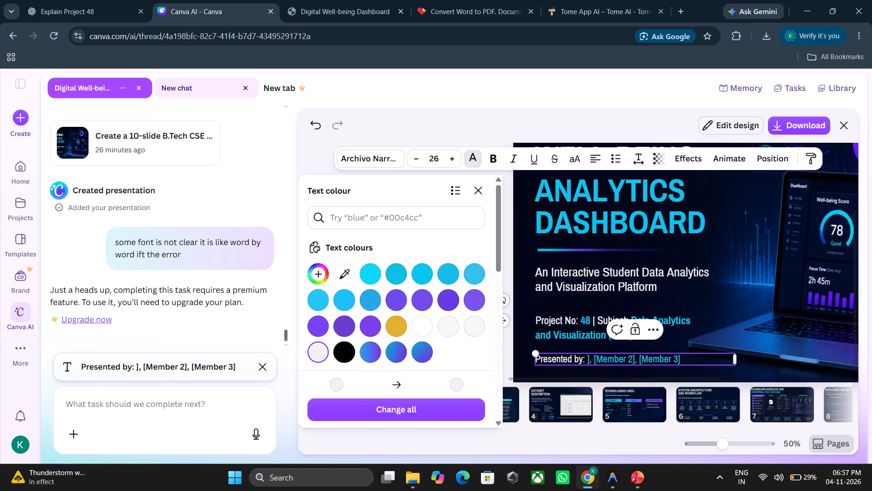
{"action": "left_click", "coordinate": [372, 270]}
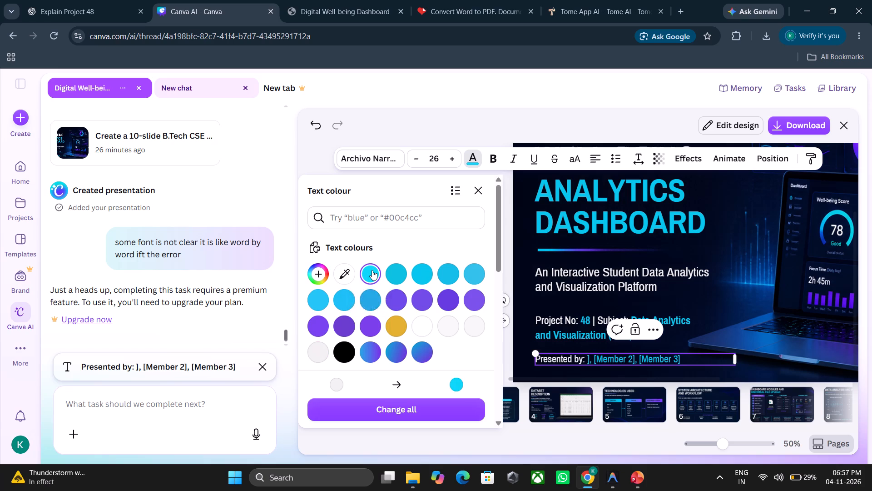
{"action": "key", "text": "bracketleft"}
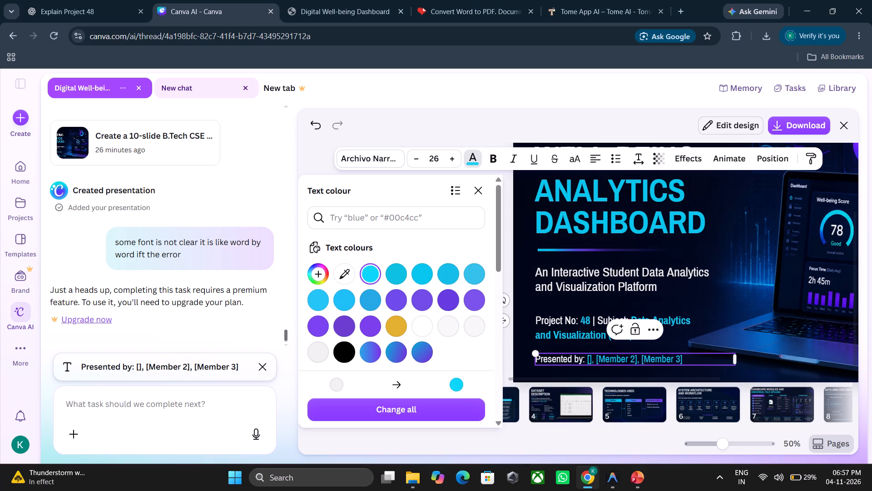
Enter the first team member's ID number inside the first pair of brackets in the "Presented by" line.
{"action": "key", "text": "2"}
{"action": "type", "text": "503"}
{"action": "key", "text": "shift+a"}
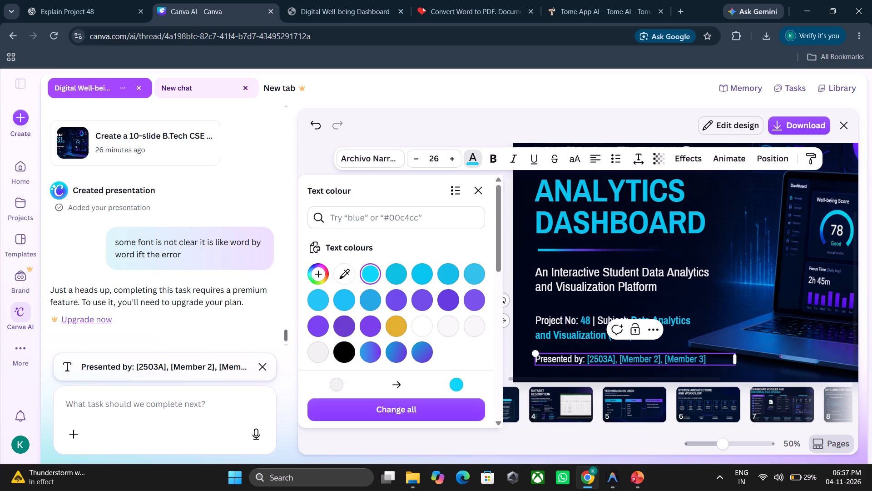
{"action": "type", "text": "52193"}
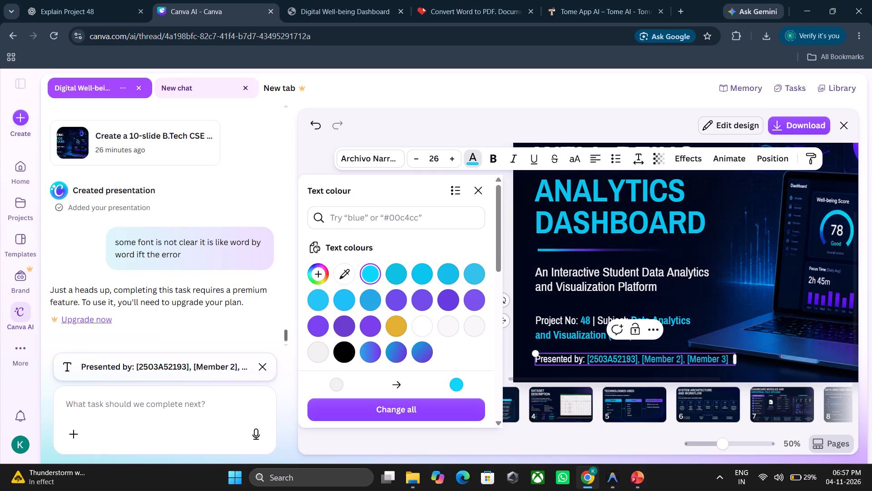
Delete the "Member 2" placeholder text inside the second pair of brackets in the "Presented by" line.
{"action": "left_click", "coordinate": [680, 360]}
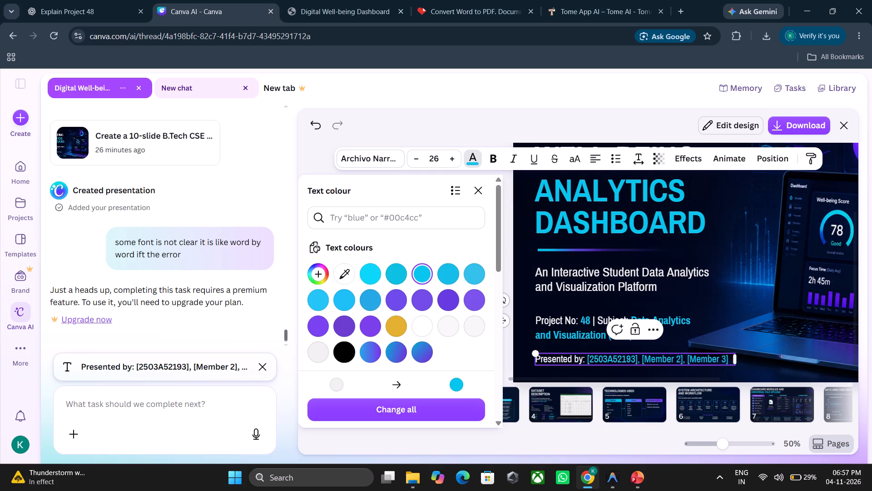
{"action": "key", "text": "BackSpace"}
{"action": "key", "text": "BackSpace"}
{"action": "key", "text": "BackSpace"}
{"action": "key", "text": "BackSpace"}
{"action": "key", "text": "BackSpace"}
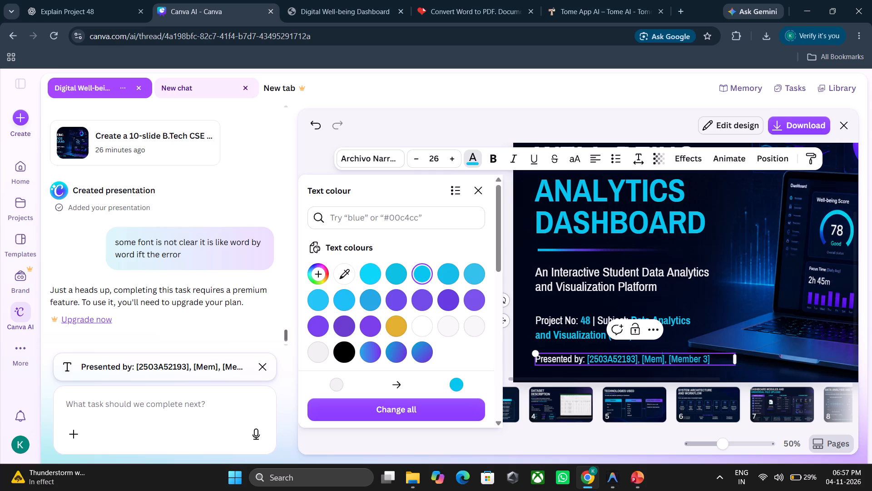
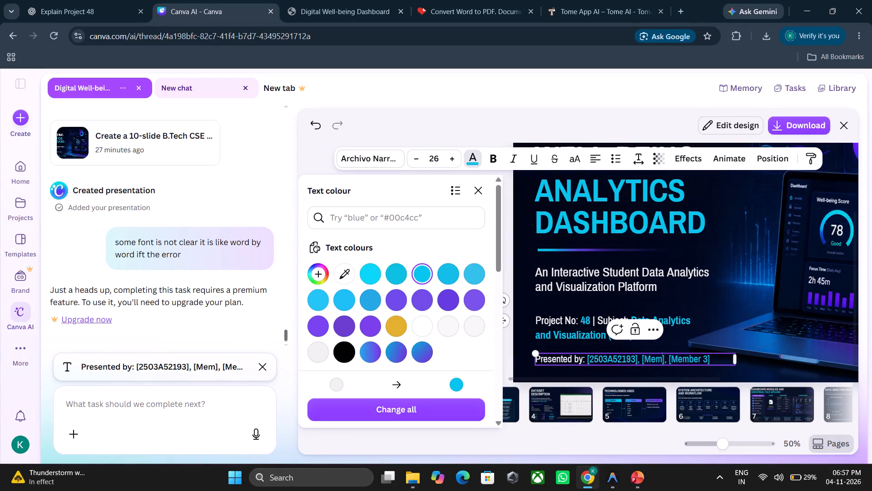
Look through slides 2 to 10 of the Canva presentation to check their text and layout.
{"action": "left_click", "coordinate": [472, 189]}
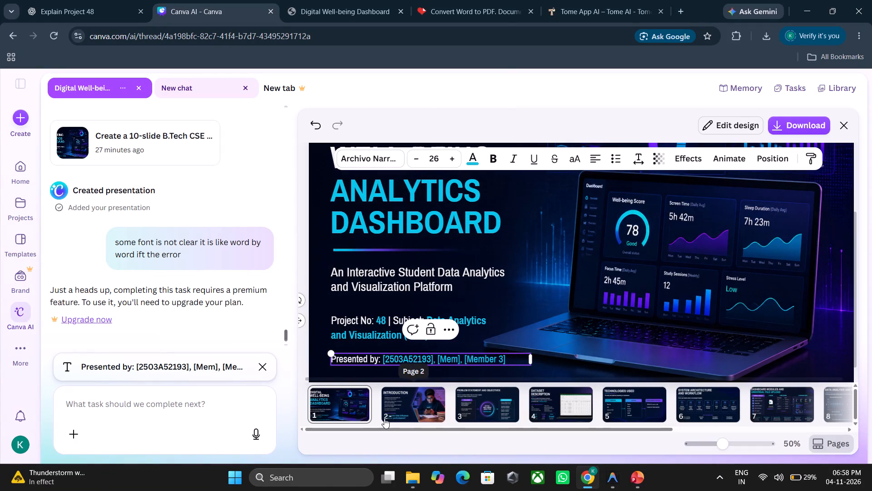
{"action": "left_click", "coordinate": [399, 403]}
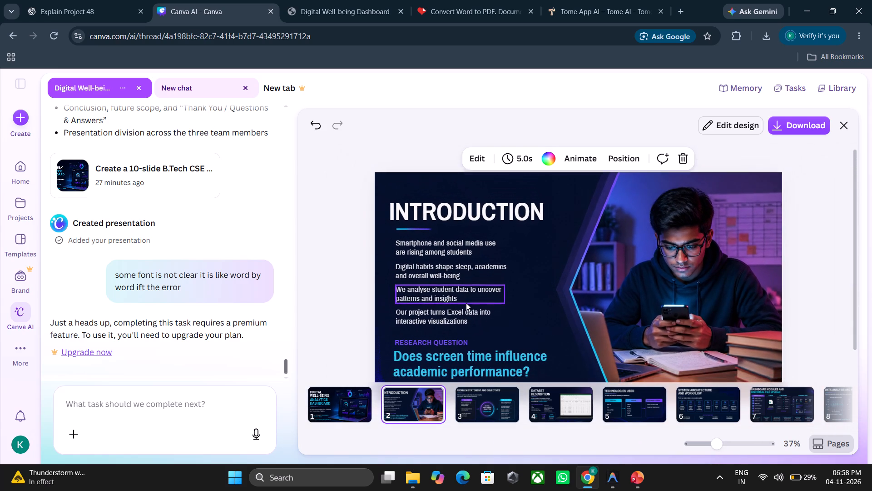
{"action": "left_click", "coordinate": [486, 404]}
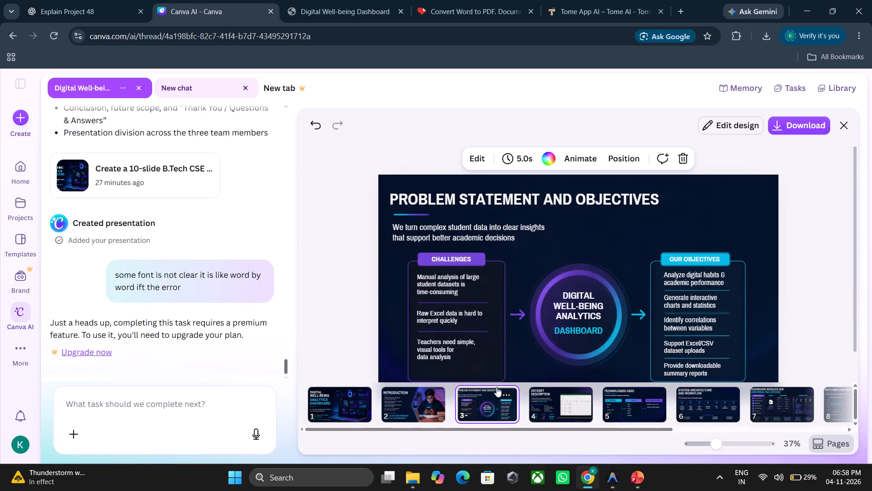
{"action": "scroll", "coordinate": [573, 330], "scroll_direction": "down", "scroll_amount": 1}
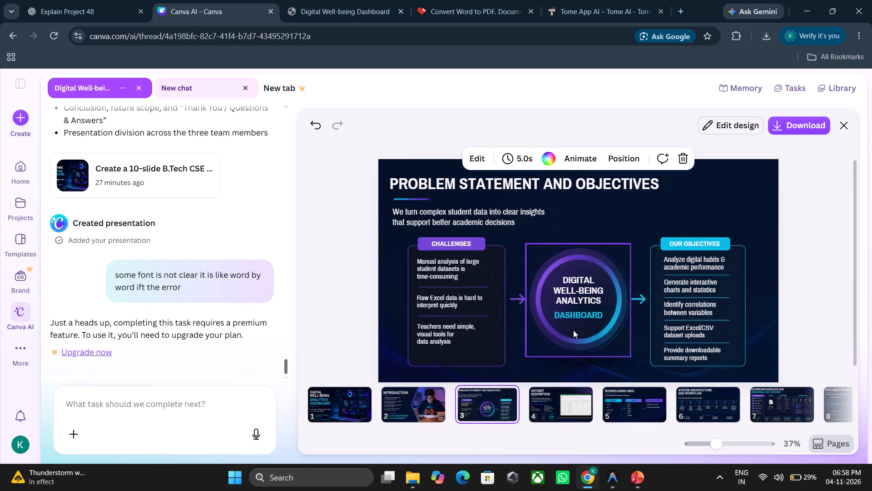
{"action": "scroll", "coordinate": [573, 330], "scroll_direction": "down", "scroll_amount": 1}
{"action": "left_click", "coordinate": [541, 403]}
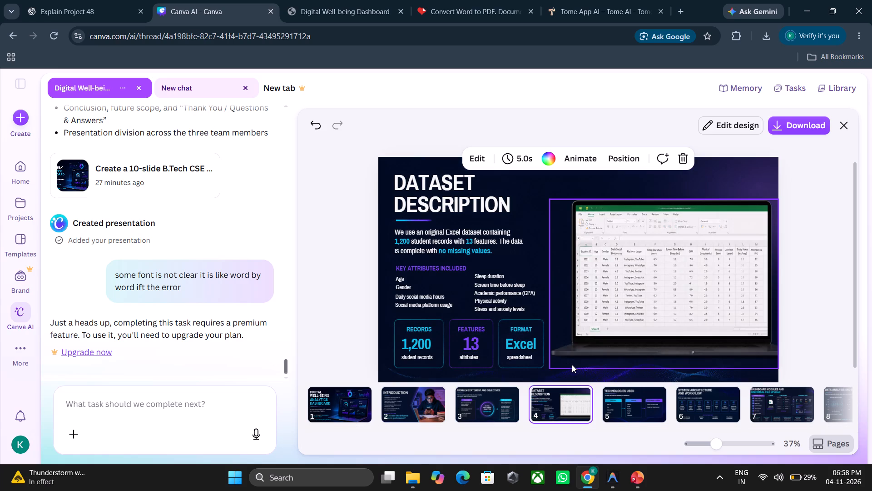
{"action": "left_click", "coordinate": [621, 408]}
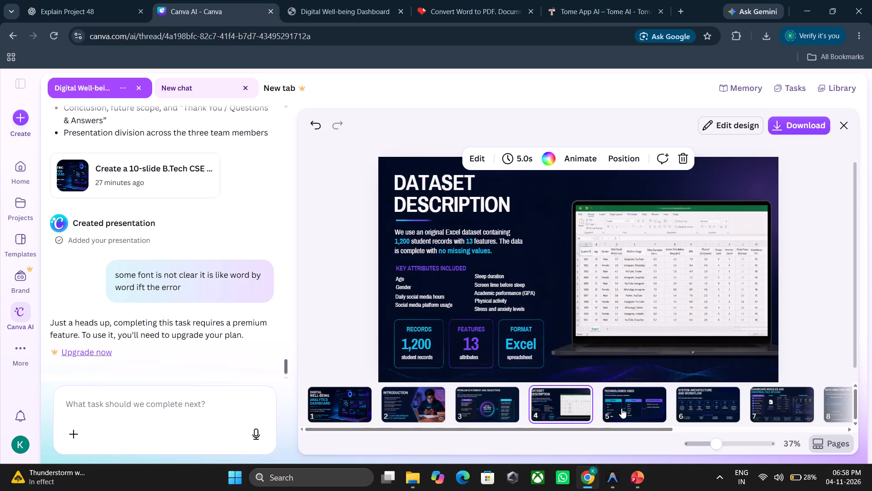
{"action": "left_click", "coordinate": [692, 404]}
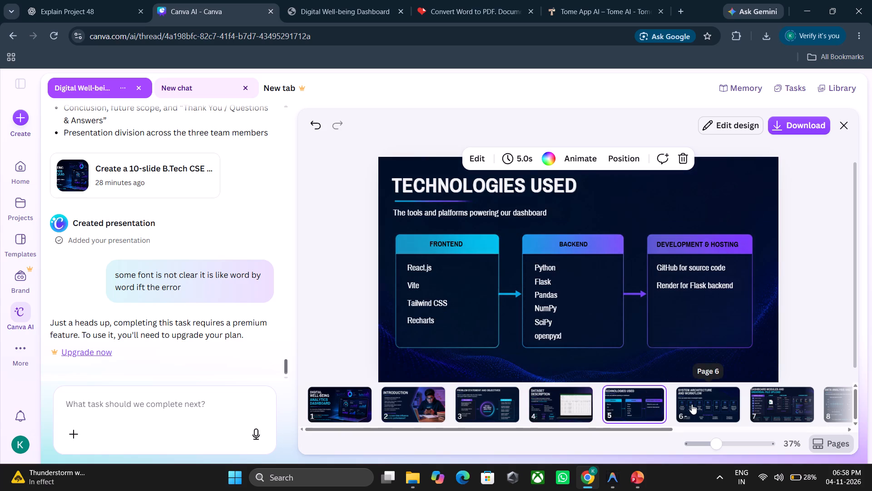
{"action": "scroll", "coordinate": [692, 404], "scroll_direction": "left", "scroll_amount": 3}
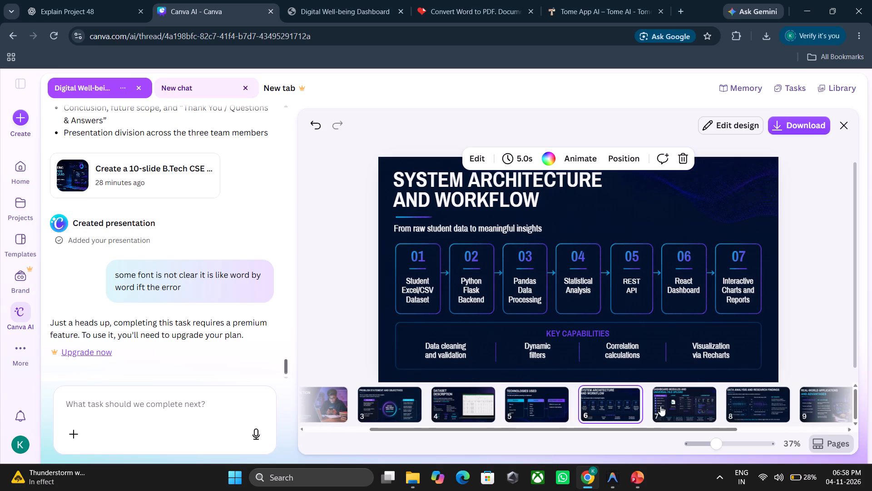
{"action": "scroll", "coordinate": [642, 401], "scroll_direction": "left", "scroll_amount": 3}
{"action": "left_click", "coordinate": [554, 404]}
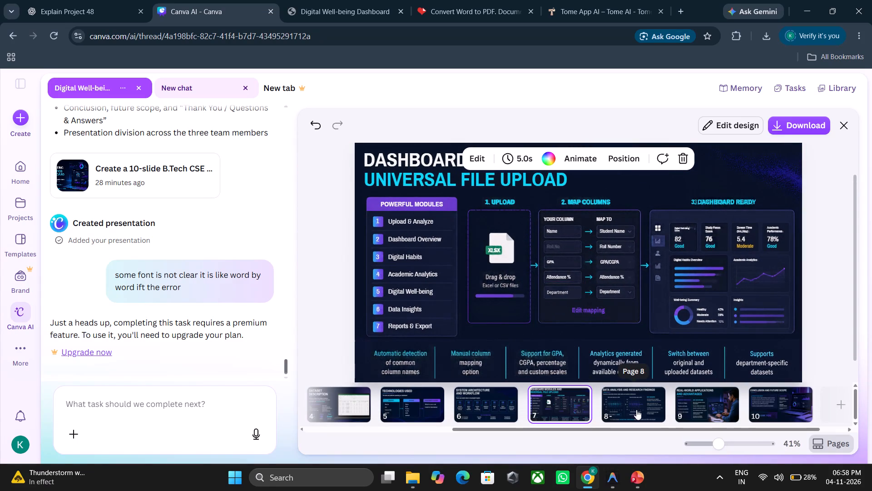
{"action": "left_click", "coordinate": [636, 408]}
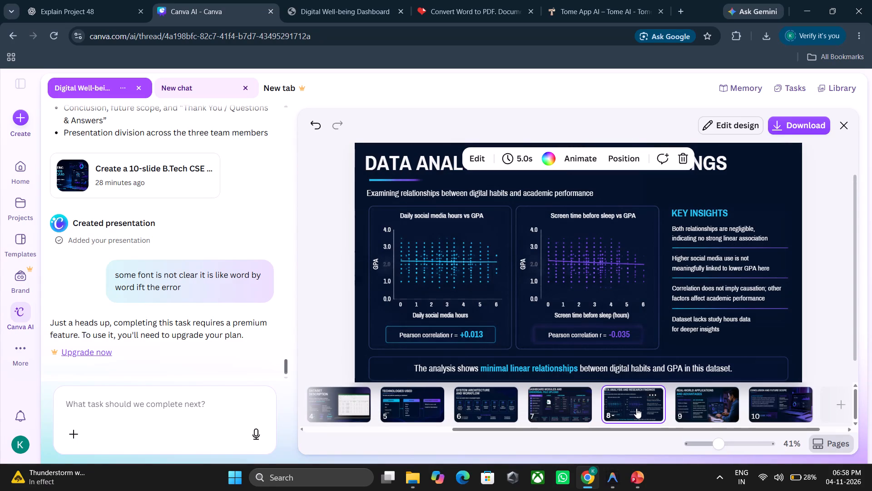
{"action": "left_click", "coordinate": [694, 414]}
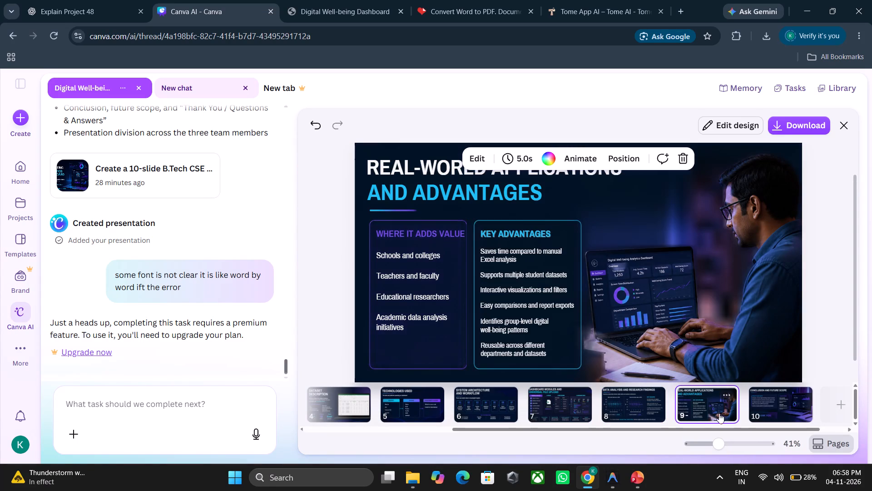
{"action": "left_click", "coordinate": [766, 410]}
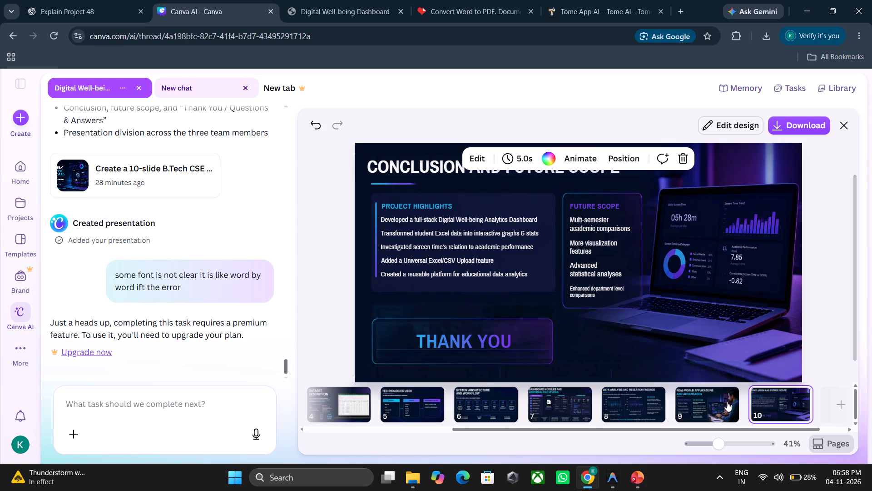
{"action": "scroll", "coordinate": [644, 404], "scroll_direction": "right", "scroll_amount": 9}
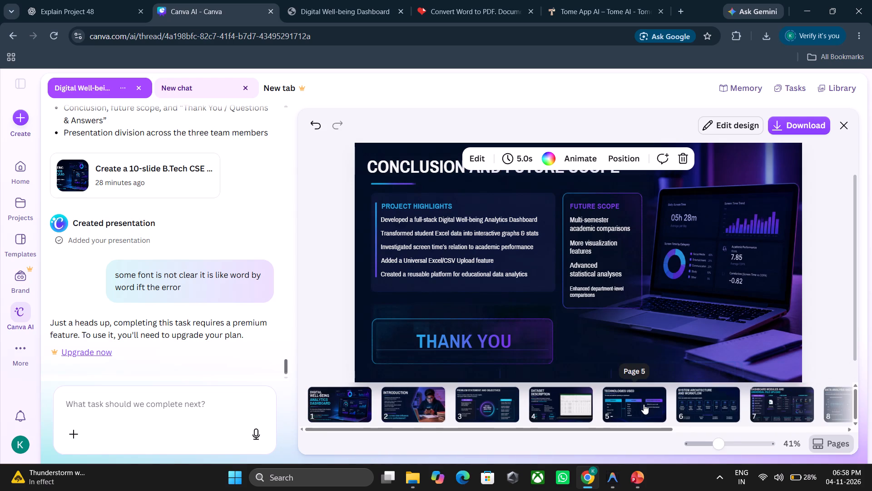
{"action": "scroll", "coordinate": [644, 404], "scroll_direction": "left", "scroll_amount": 7}
{"action": "scroll", "coordinate": [644, 404], "scroll_direction": "right", "scroll_amount": 8}
Download all pages of the Canva presentation as a PPTX file.
{"action": "left_click", "coordinate": [788, 128]}
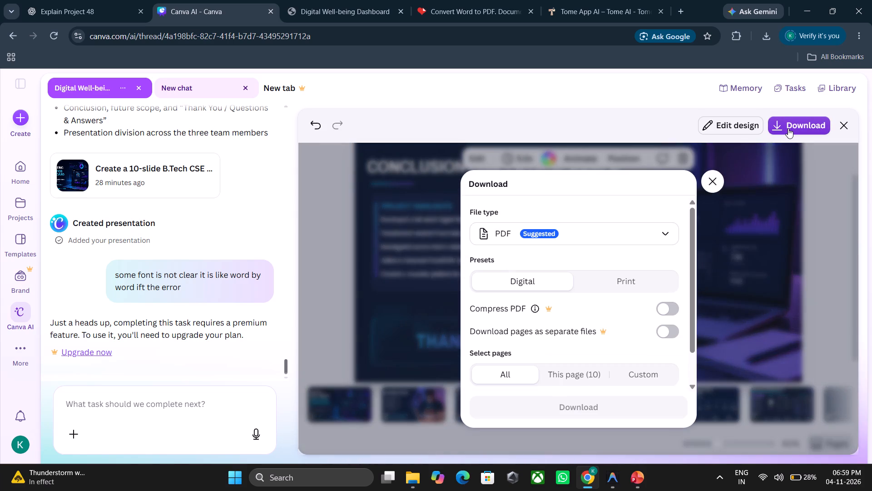
{"action": "left_click", "coordinate": [609, 237]}
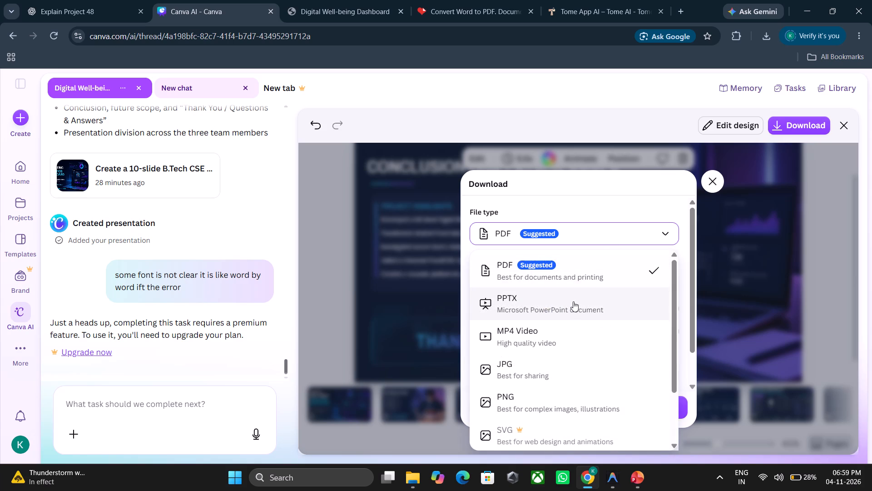
{"action": "left_click", "coordinate": [571, 310]}
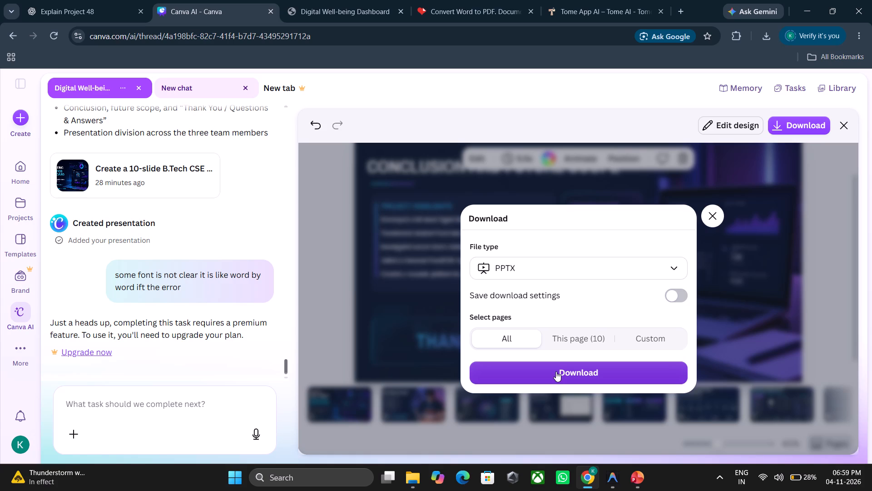
{"action": "left_click", "coordinate": [590, 276]}
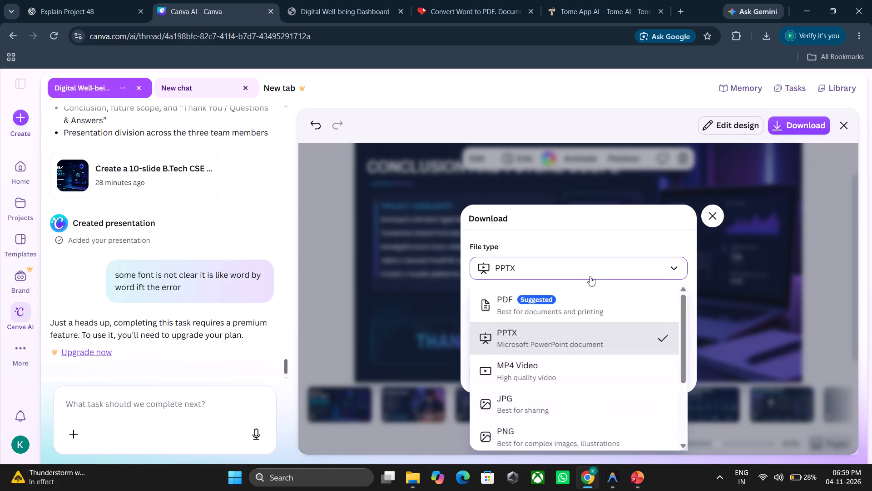
{"action": "left_click", "coordinate": [590, 276]}
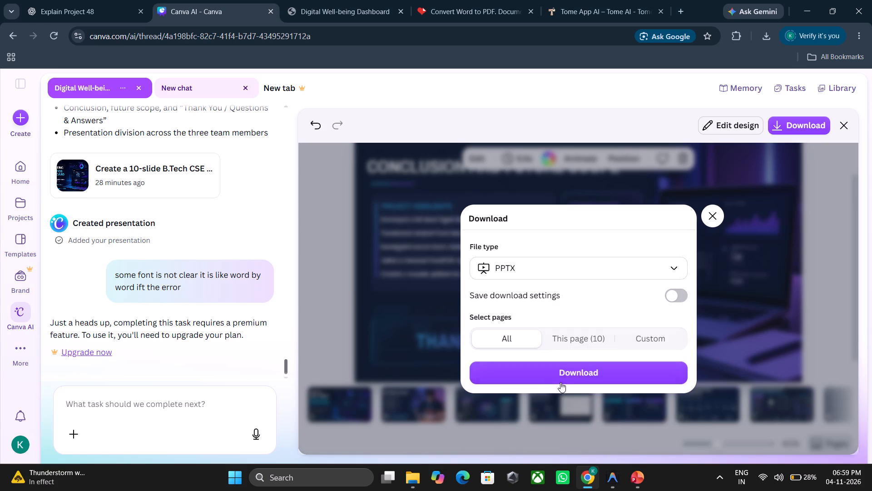
{"action": "left_click", "coordinate": [561, 381]}
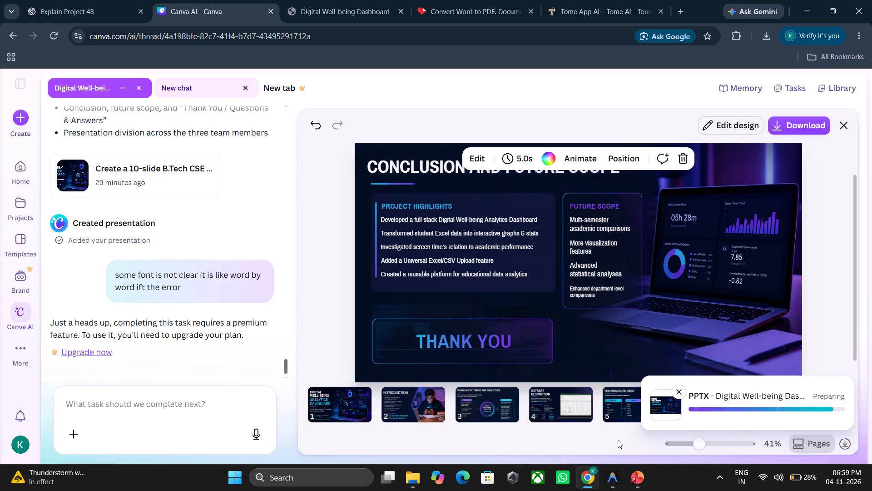
Open the newly downloaded Digital Well-being Dashboard presentation in PowerPoint and enable editing.
{"action": "left_click", "coordinate": [760, 35]}
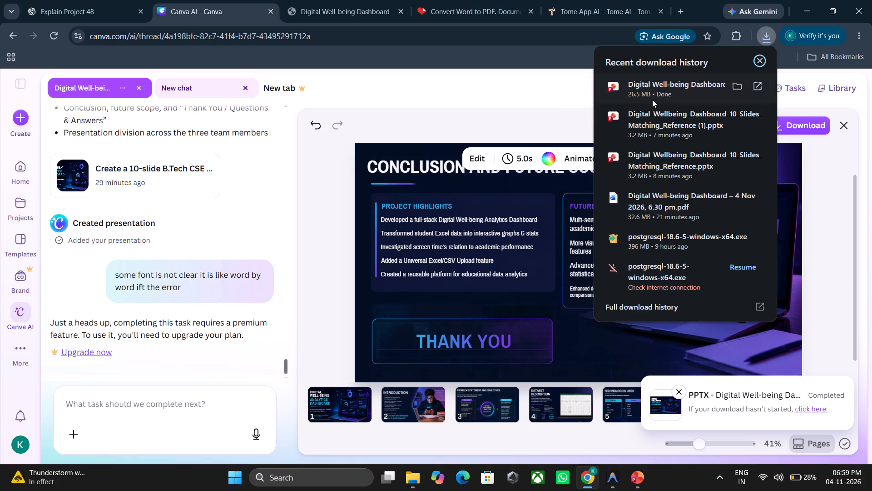
{"action": "double_click", "coordinate": [656, 100]}
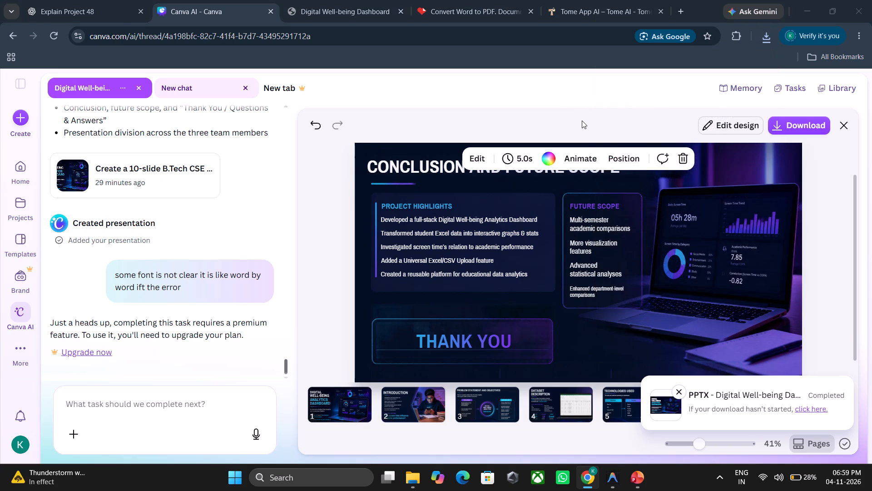
{"action": "left_click", "coordinate": [467, 58]}
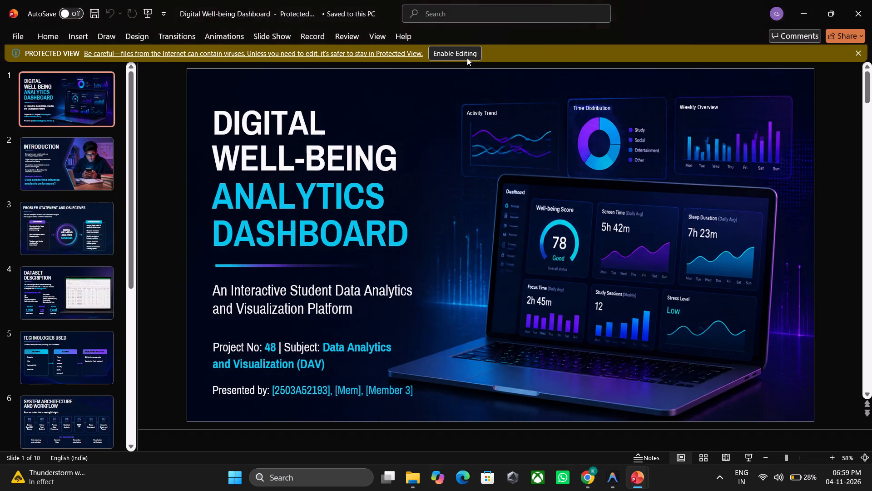
Review slides 1 to 7 of the PowerPoint deck, checking how the text and graphics came across.
{"action": "left_click", "coordinate": [345, 231]}
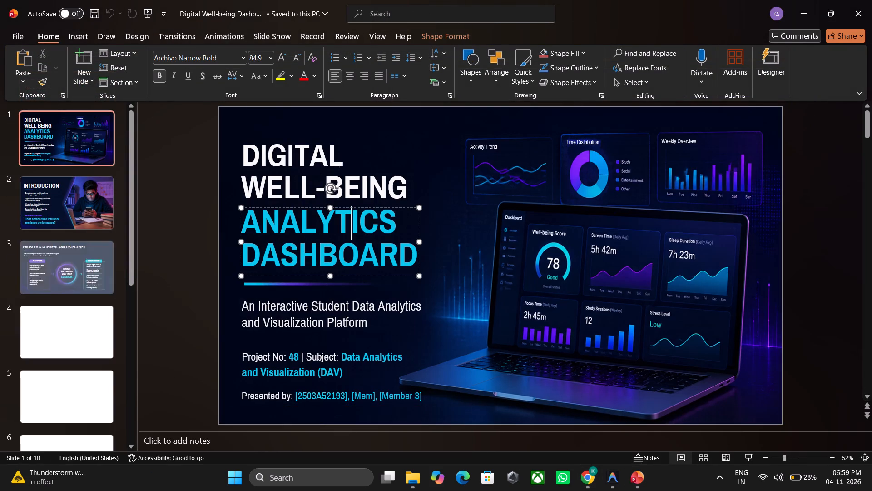
{"action": "left_click", "coordinate": [437, 347]}
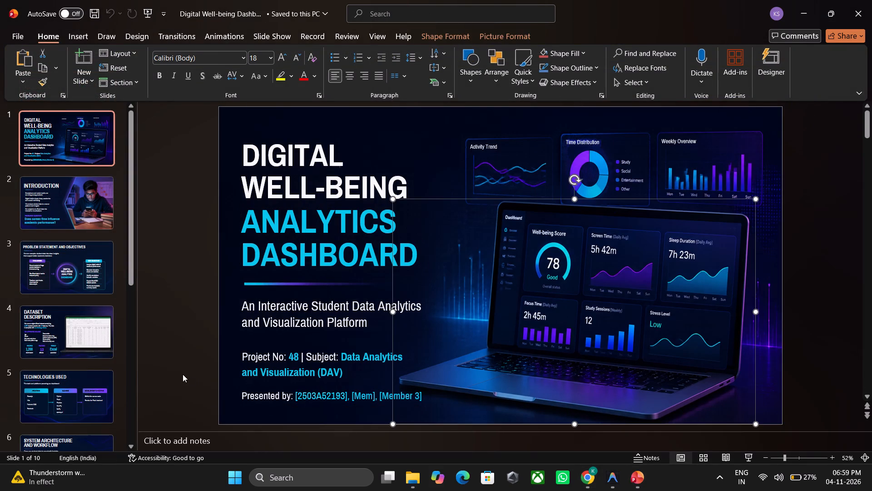
{"action": "left_click", "coordinate": [180, 373]}
{"action": "scroll", "coordinate": [180, 373], "scroll_direction": "down", "scroll_amount": 1}
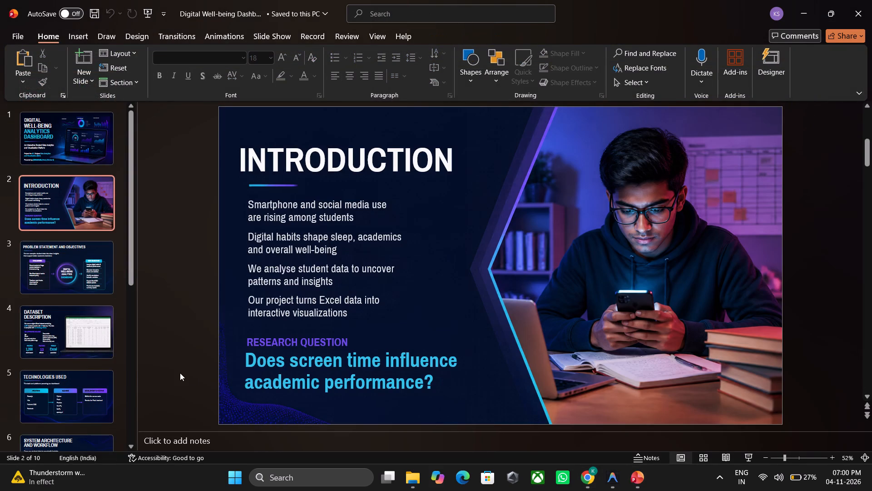
{"action": "scroll", "coordinate": [180, 373], "scroll_direction": "down", "scroll_amount": 1}
{"action": "key", "text": "Down"}
{"action": "key", "text": "Down"}
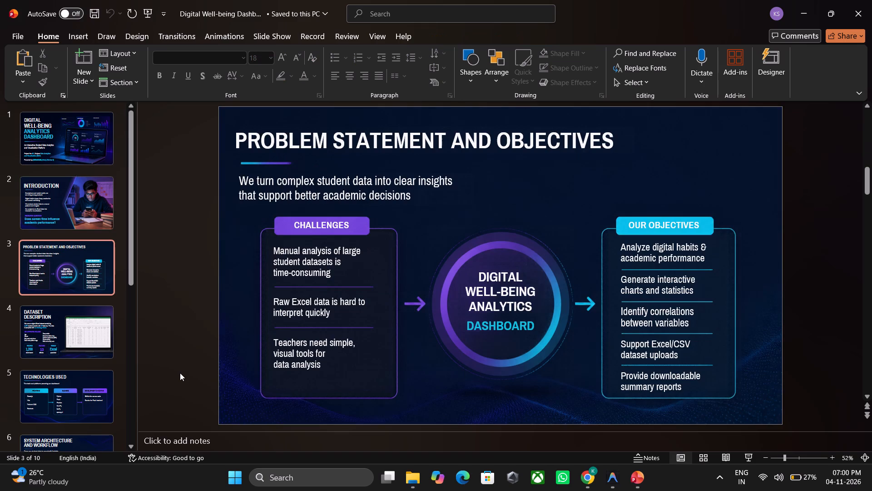
{"action": "key", "text": "Down"}
{"action": "key", "text": "Down"}
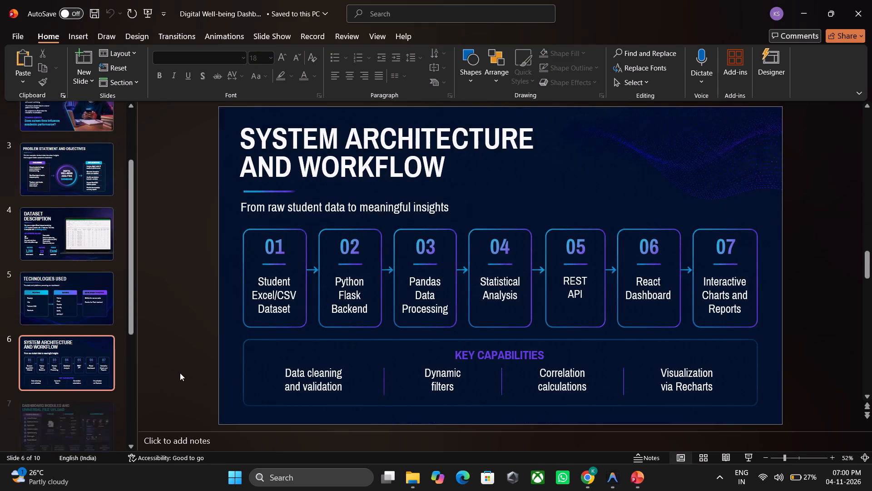
{"action": "key", "text": "Down"}
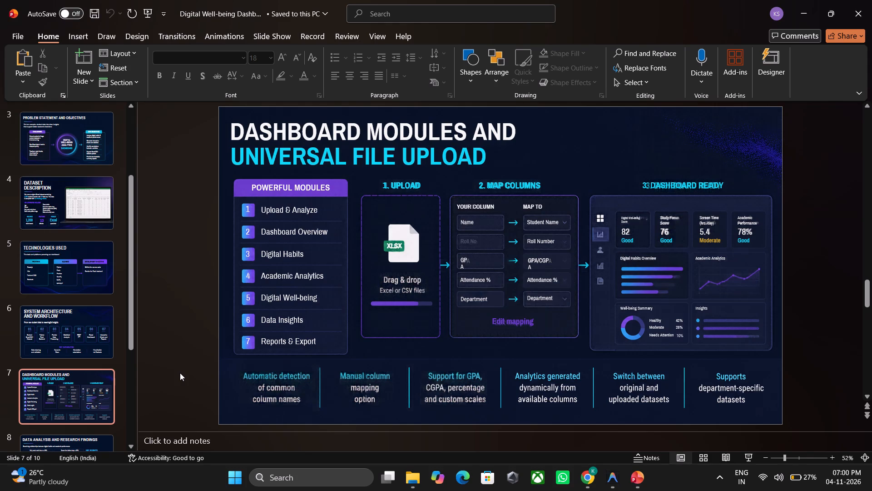
Widen the "GPA/CGPA" text box under "Map To" on slide 7 to fit its label on one line, and nudge its vertical position.
{"action": "scroll", "coordinate": [502, 287], "scroll_direction": "up", "scroll_amount": 1, "text": "ctrl"}
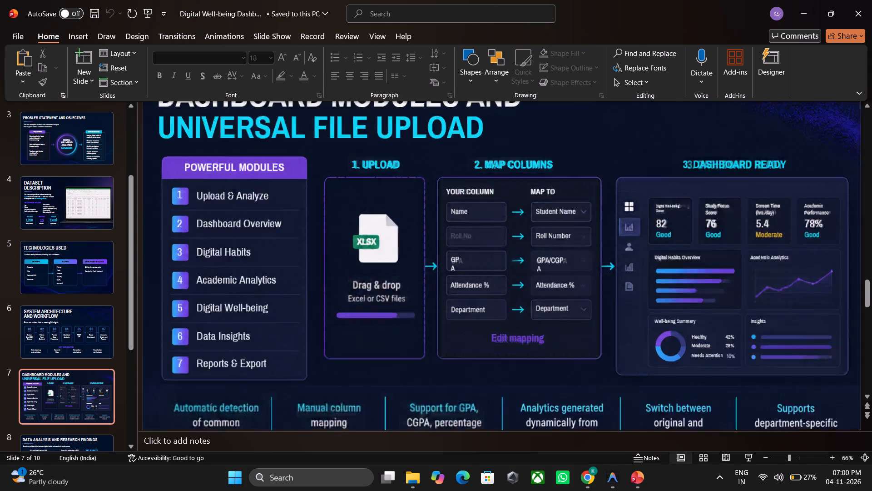
{"action": "scroll", "coordinate": [502, 287], "scroll_direction": "up", "scroll_amount": 4, "text": "ctrl"}
{"action": "scroll", "coordinate": [502, 287], "scroll_direction": "down", "scroll_amount": 4, "text": "ctrl"}
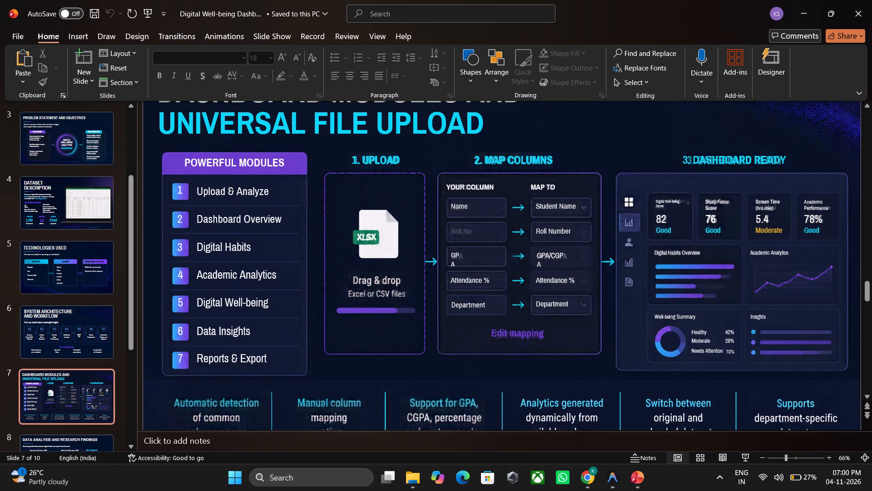
{"action": "left_click", "coordinate": [558, 258]}
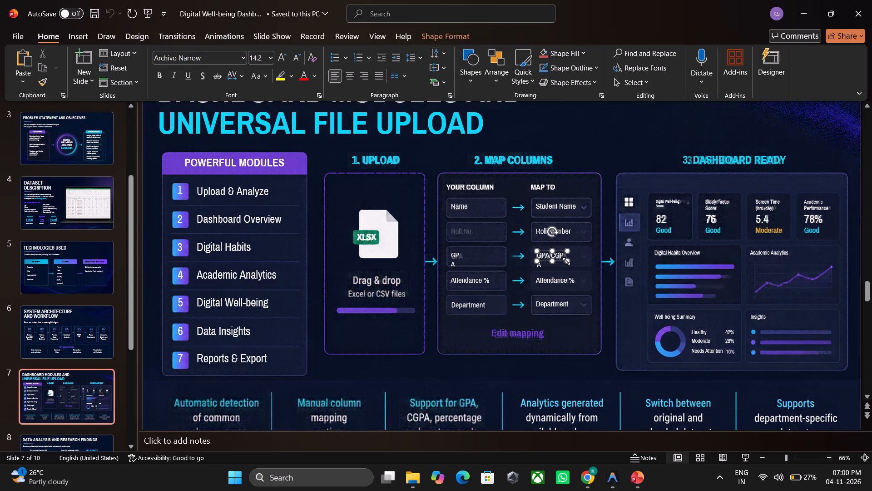
{"action": "left_click_drag", "start_coordinate": [566, 261], "coordinate": [578, 262]}
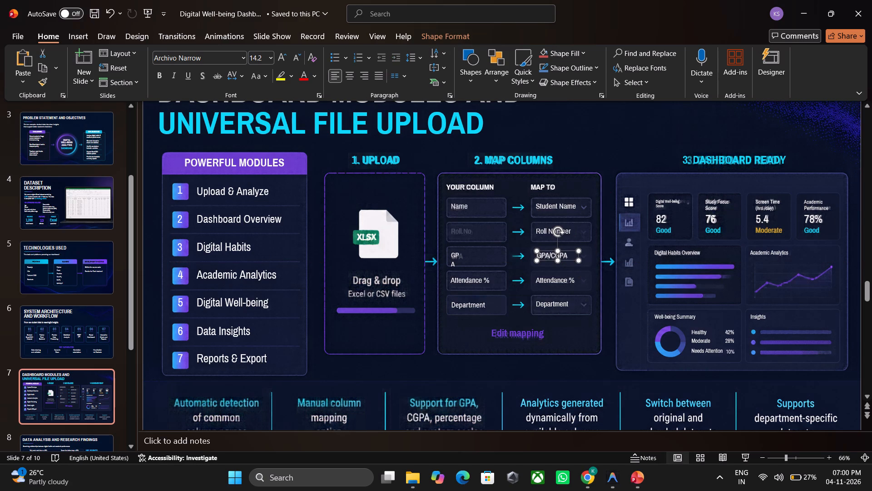
{"action": "key", "text": "Down"}
{"action": "key", "text": "Up"}
{"action": "key", "text": "Down"}
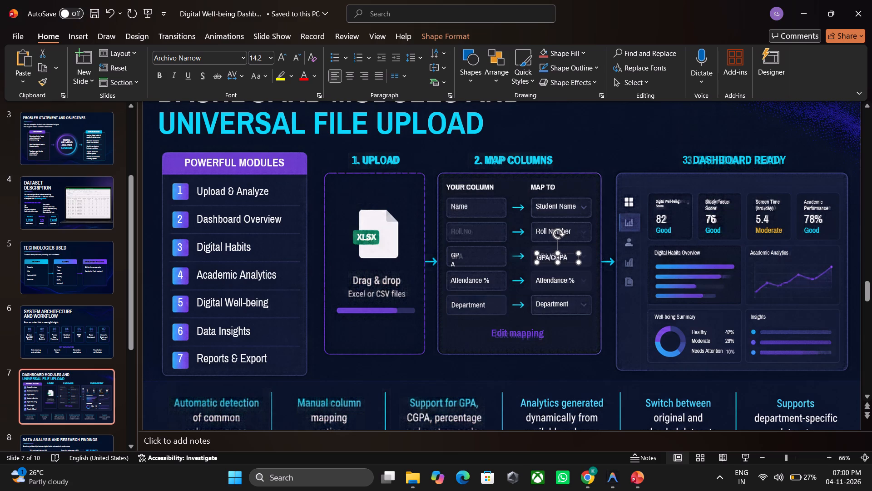
{"action": "key", "text": "Up"}
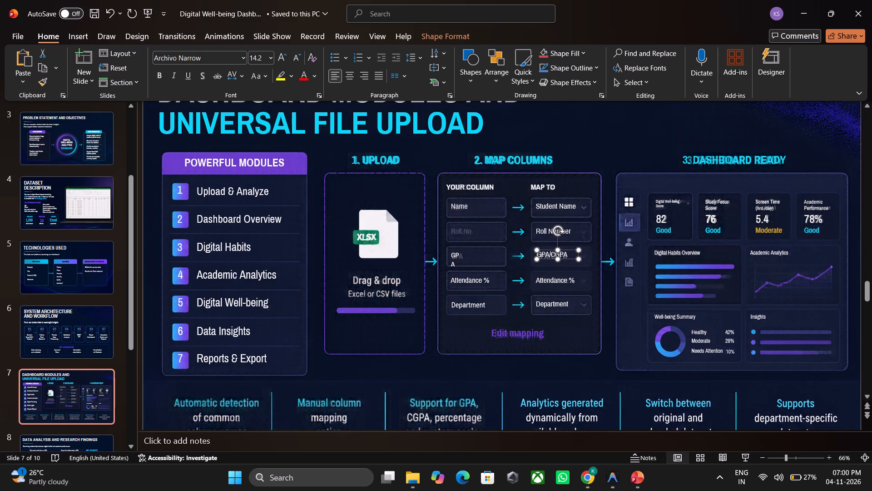
Fine-tune the vertical position of the "GPA/CGPA" text box under "Map To" so it overlays its faint background copy.
{"action": "scroll", "coordinate": [569, 254], "scroll_direction": "up", "scroll_amount": 6, "text": "ctrl"}
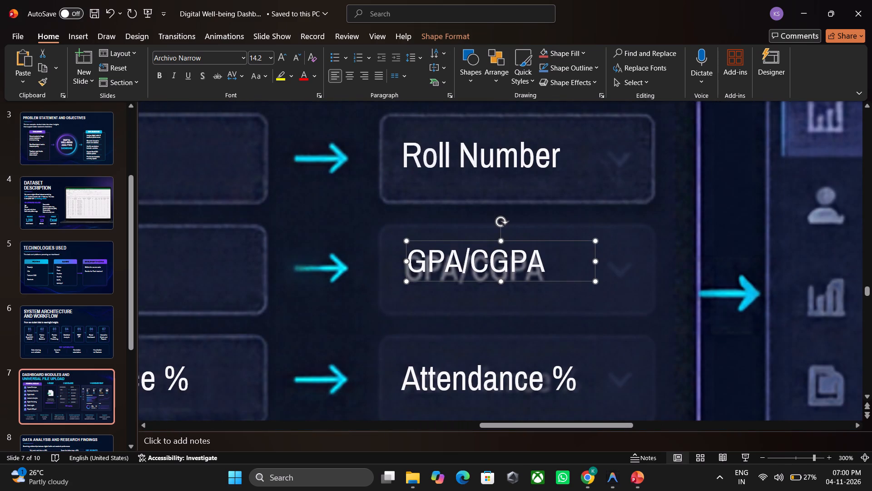
{"action": "left_click_drag", "start_coordinate": [577, 241], "coordinate": [577, 251]}
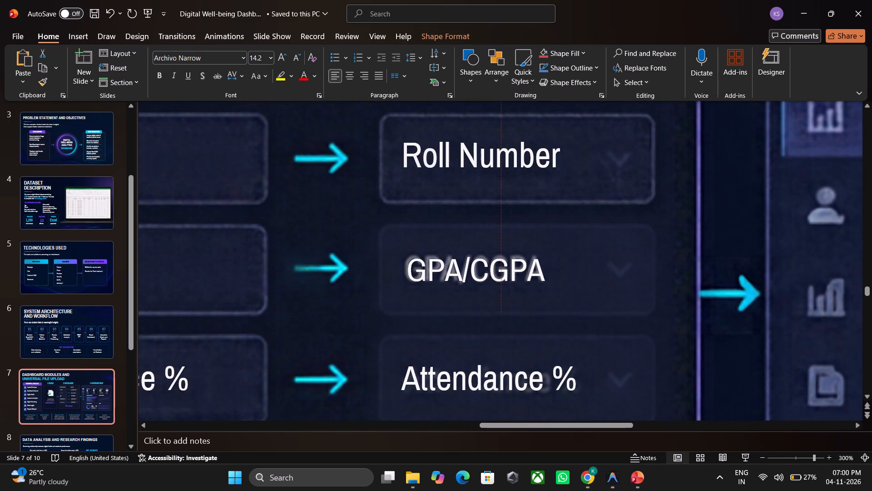
{"action": "left_click_drag", "start_coordinate": [577, 251], "coordinate": [577, 249]}
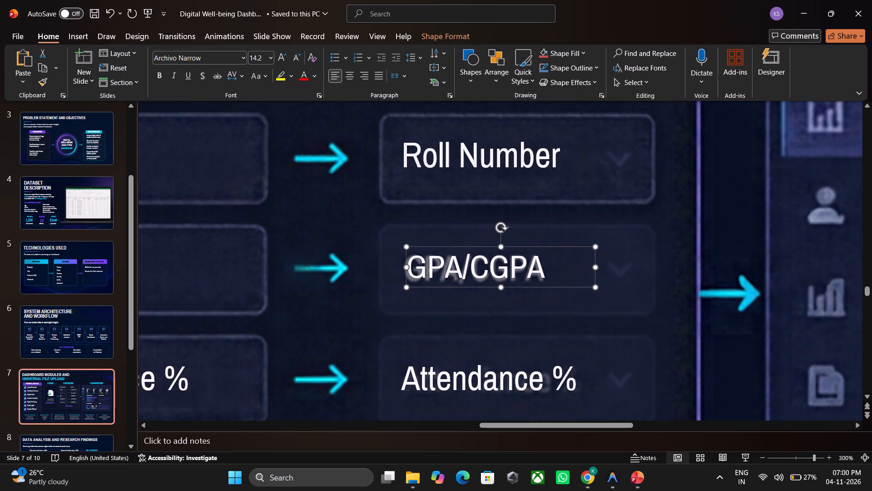
{"action": "left_click_drag", "start_coordinate": [596, 286], "coordinate": [599, 287]}
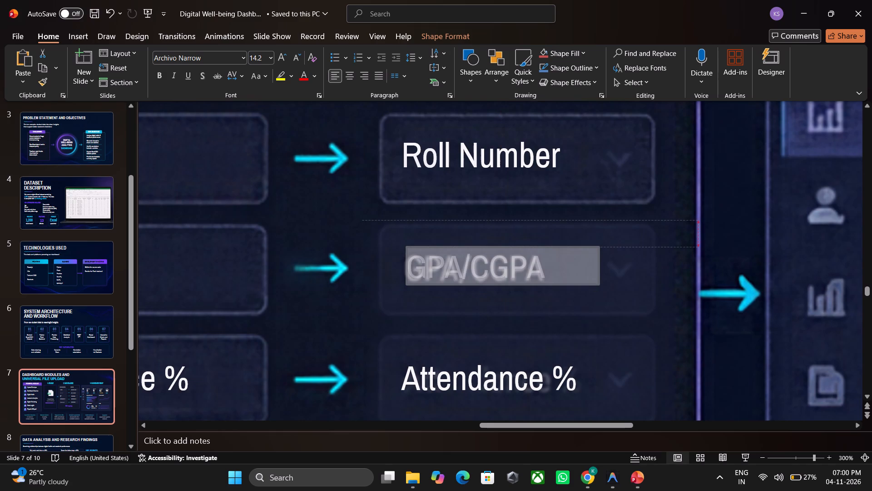
{"action": "left_click_drag", "start_coordinate": [599, 287], "coordinate": [601, 286]}
{"action": "left_click_drag", "start_coordinate": [601, 285], "coordinate": [616, 285]}
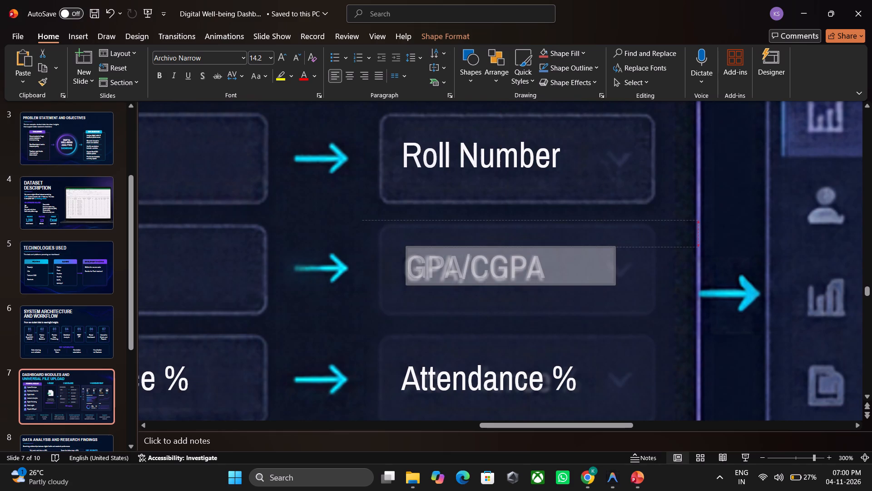
{"action": "left_click_drag", "start_coordinate": [616, 285], "coordinate": [595, 285]}
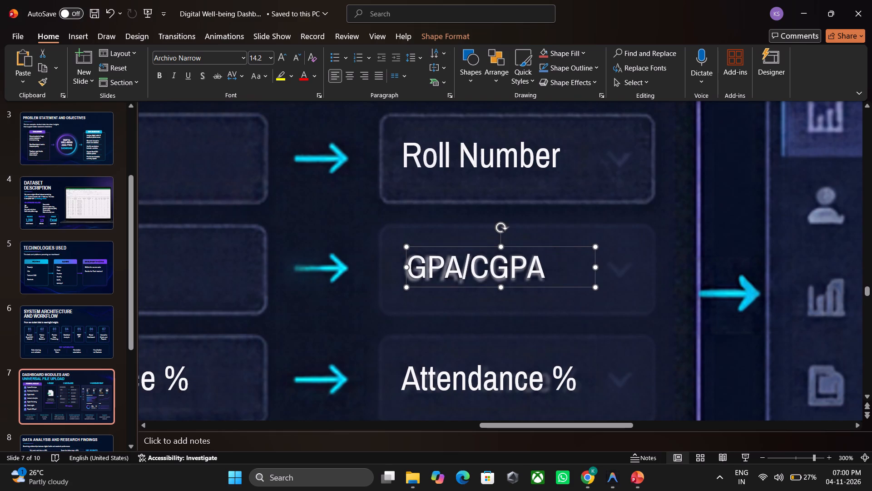
{"action": "key", "text": "Down"}
{"action": "key", "text": "Up"}
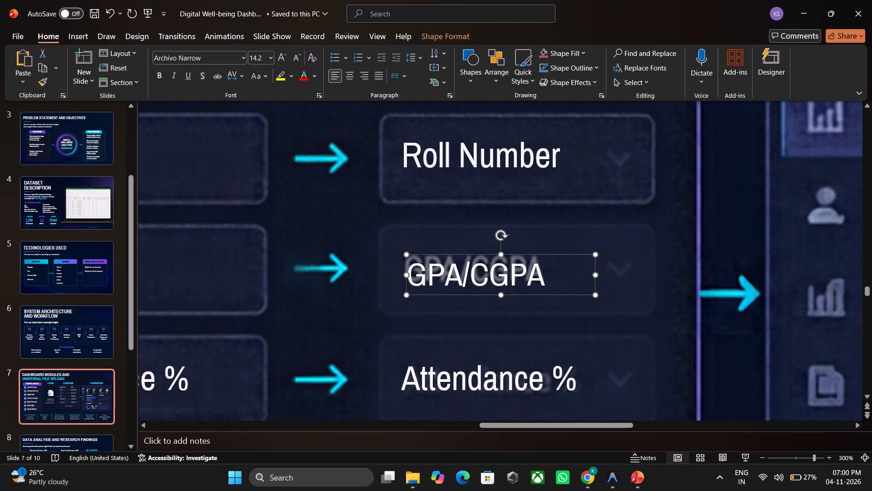
{"action": "left_click_drag", "start_coordinate": [562, 254], "coordinate": [562, 248]}
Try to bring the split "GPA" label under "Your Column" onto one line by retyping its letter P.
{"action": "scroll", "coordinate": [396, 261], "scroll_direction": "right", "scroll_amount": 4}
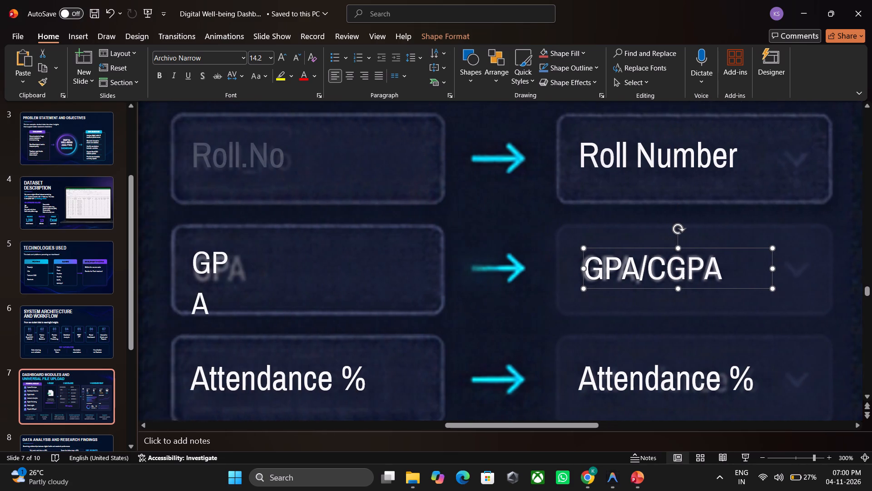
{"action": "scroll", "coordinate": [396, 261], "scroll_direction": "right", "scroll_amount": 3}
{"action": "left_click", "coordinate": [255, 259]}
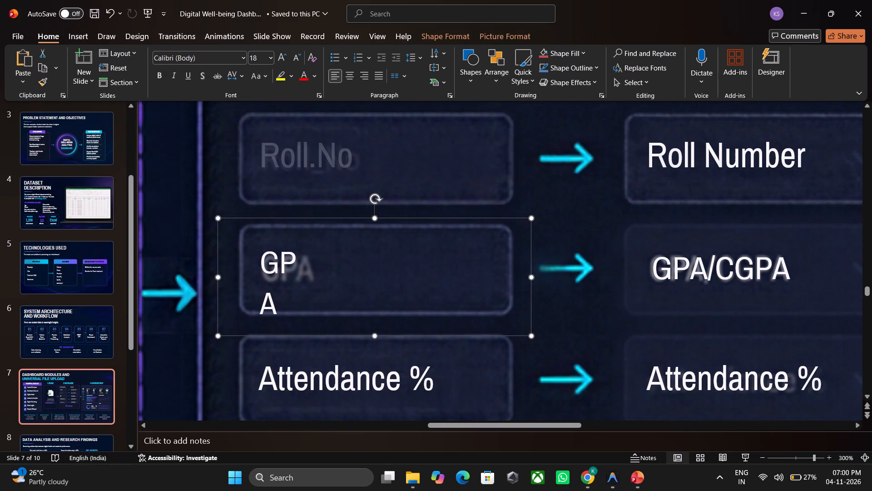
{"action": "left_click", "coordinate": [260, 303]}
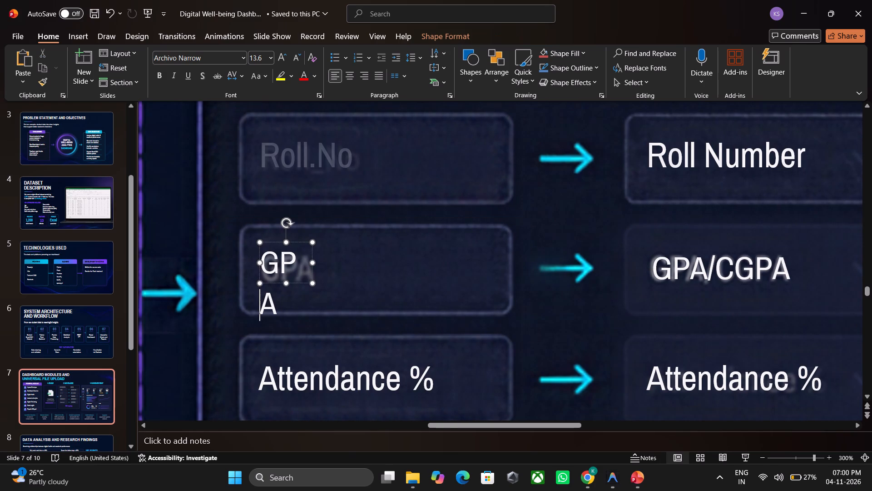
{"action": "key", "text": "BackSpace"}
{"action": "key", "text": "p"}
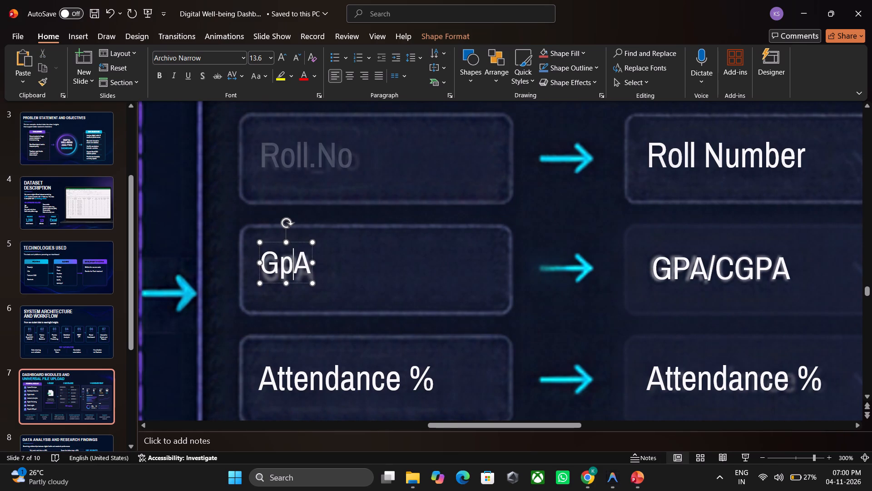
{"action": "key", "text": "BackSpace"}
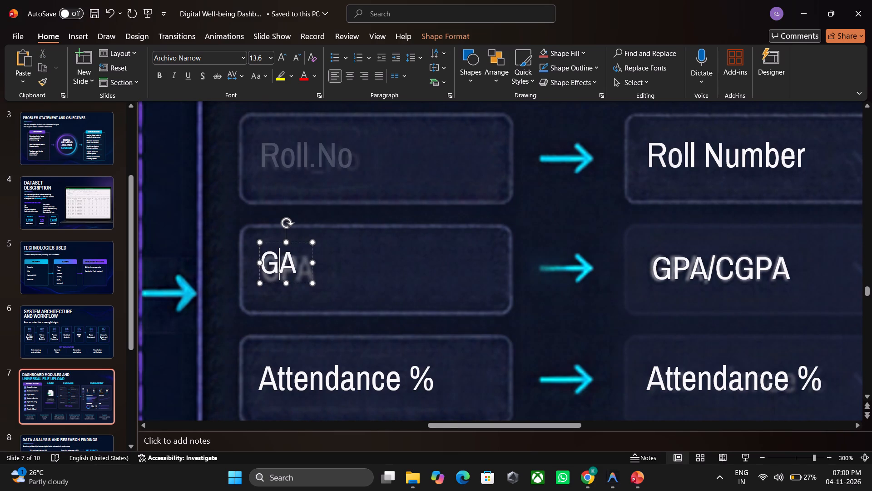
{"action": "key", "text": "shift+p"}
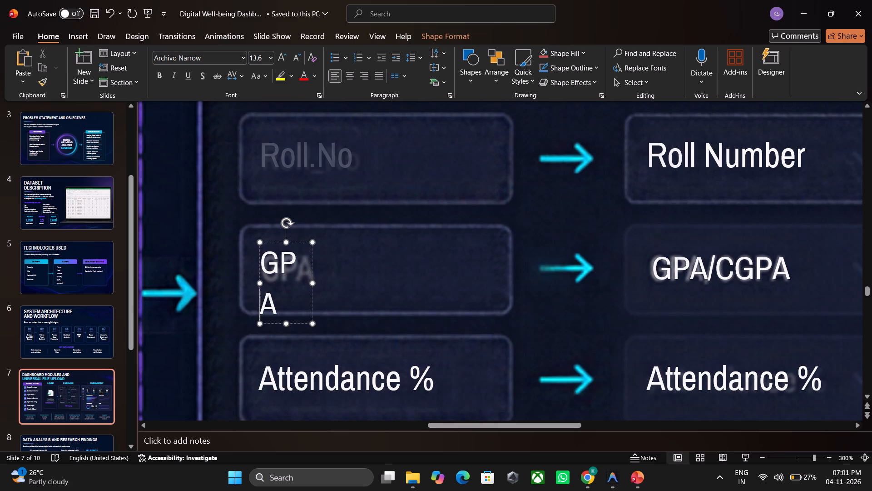
Widen the "GPA" text box under "Your Column" to fit one line and lower it onto its faint background copy.
{"action": "left_click_drag", "start_coordinate": [312, 285], "coordinate": [359, 281]}
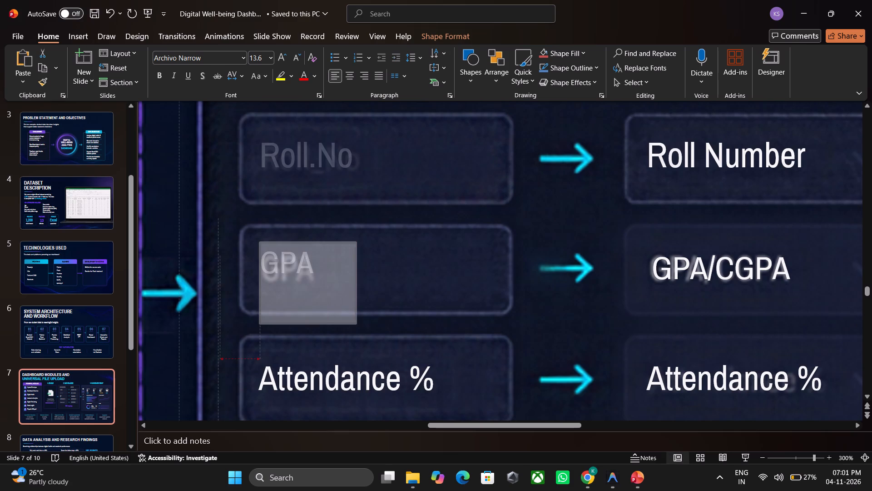
{"action": "left_click_drag", "start_coordinate": [359, 281], "coordinate": [361, 280]}
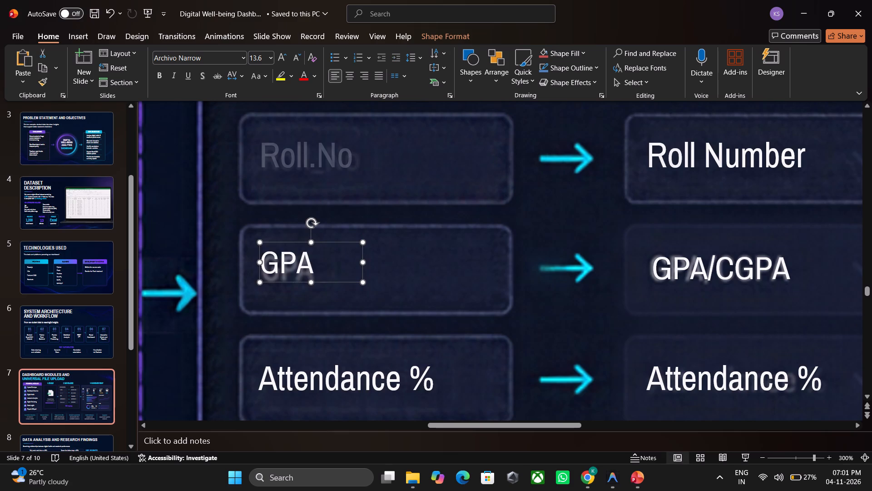
{"action": "left_click", "coordinate": [322, 245]}
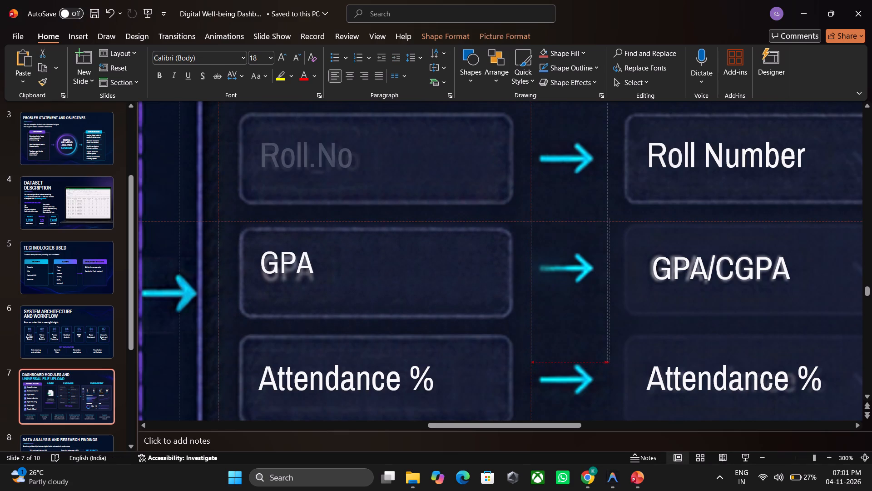
{"action": "left_click", "coordinate": [305, 260]}
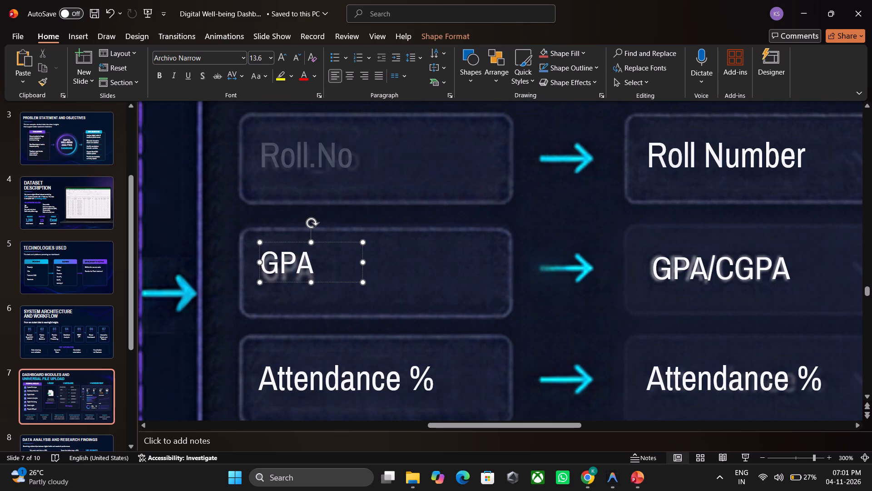
{"action": "left_click_drag", "start_coordinate": [317, 279], "coordinate": [316, 276]}
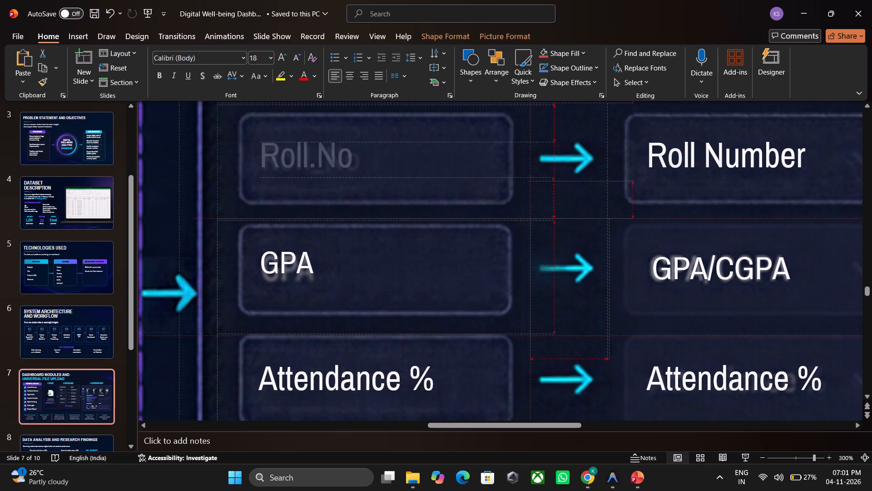
{"action": "left_click_drag", "start_coordinate": [316, 276], "coordinate": [317, 275]}
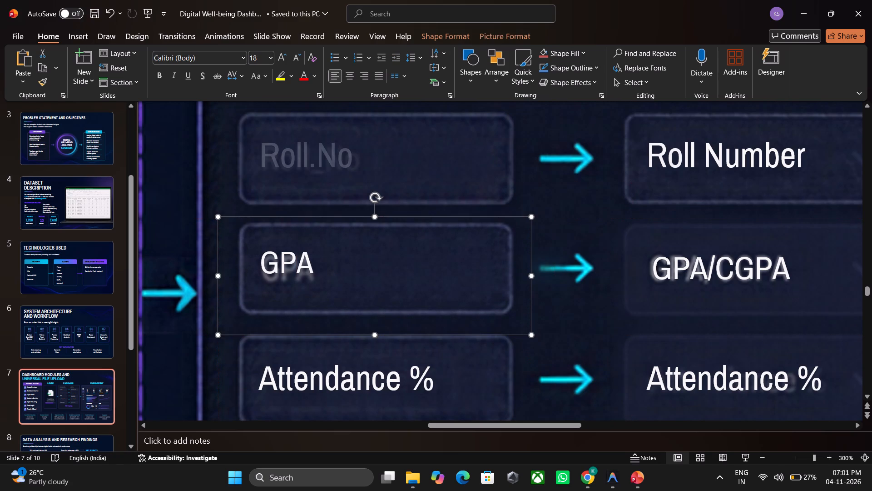
{"action": "left_click", "coordinate": [300, 273]}
{"action": "left_click_drag", "start_coordinate": [323, 283], "coordinate": [322, 290]}
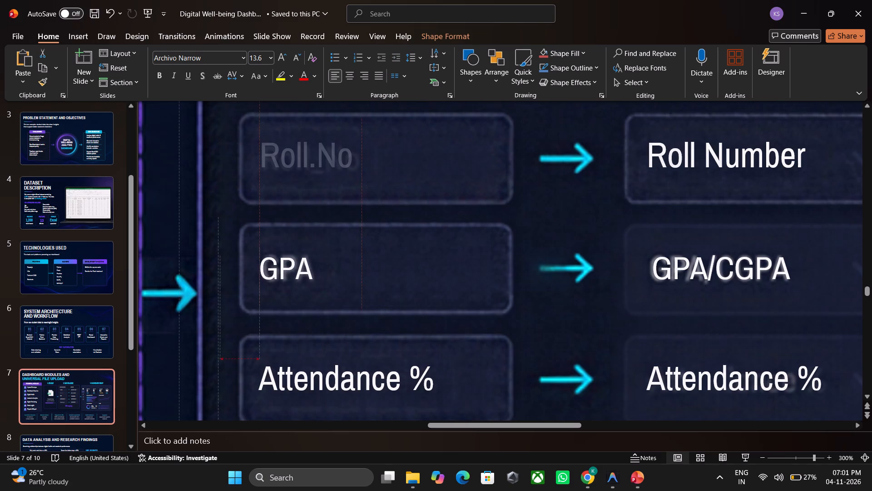
{"action": "left_click_drag", "start_coordinate": [322, 290], "coordinate": [322, 289]}
{"action": "left_click", "coordinate": [431, 341]}
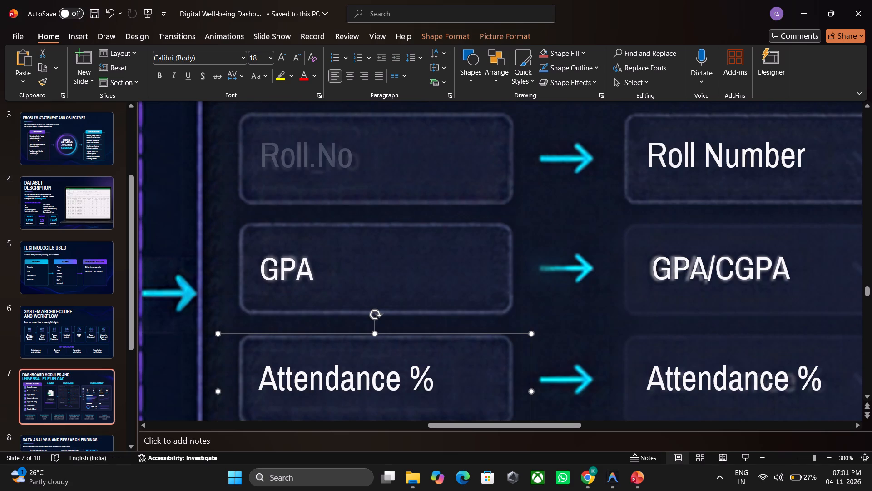
{"action": "left_click", "coordinate": [508, 319]}
Delete the duplicate "3. DASHBOARD READY" heading text overlapping the background heading, up to its last letter.
{"action": "scroll", "coordinate": [508, 319], "scroll_direction": "down", "scroll_amount": 5, "text": "ctrl"}
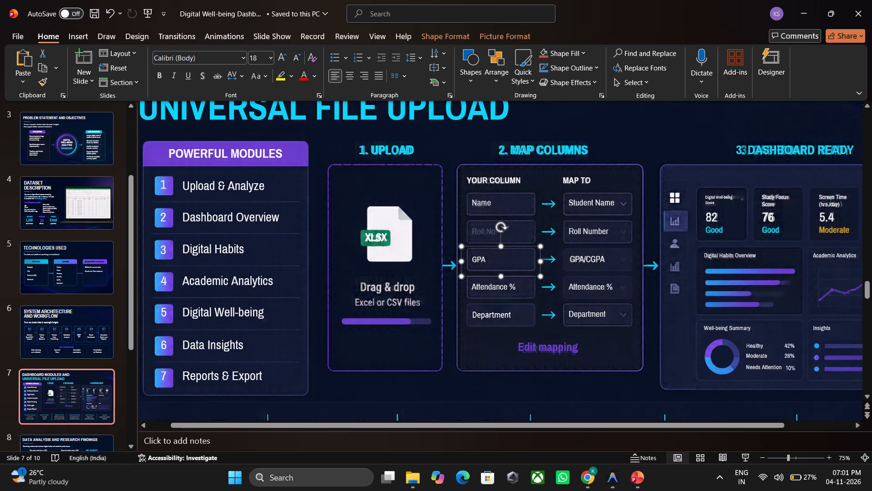
{"action": "scroll", "coordinate": [473, 320], "scroll_direction": "down", "scroll_amount": 2, "text": "ctrl"}
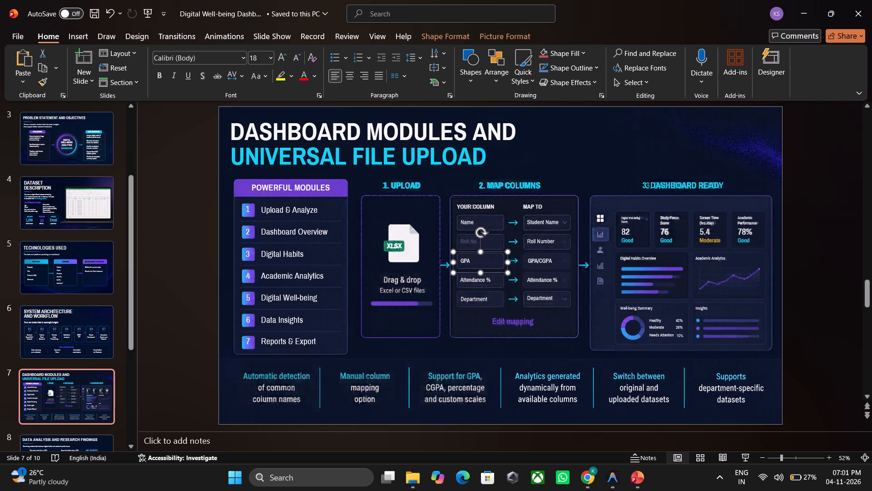
{"action": "scroll", "coordinate": [685, 225], "scroll_direction": "up", "scroll_amount": 3, "text": "ctrl"}
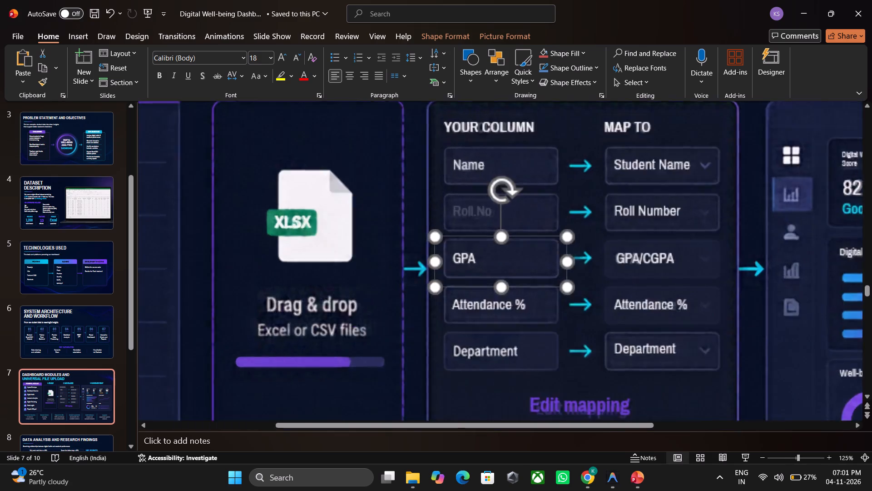
{"action": "scroll", "coordinate": [685, 225], "scroll_direction": "up", "scroll_amount": 4, "text": "ctrl"}
{"action": "scroll", "coordinate": [685, 225], "scroll_direction": "down", "scroll_amount": 4, "text": "ctrl"}
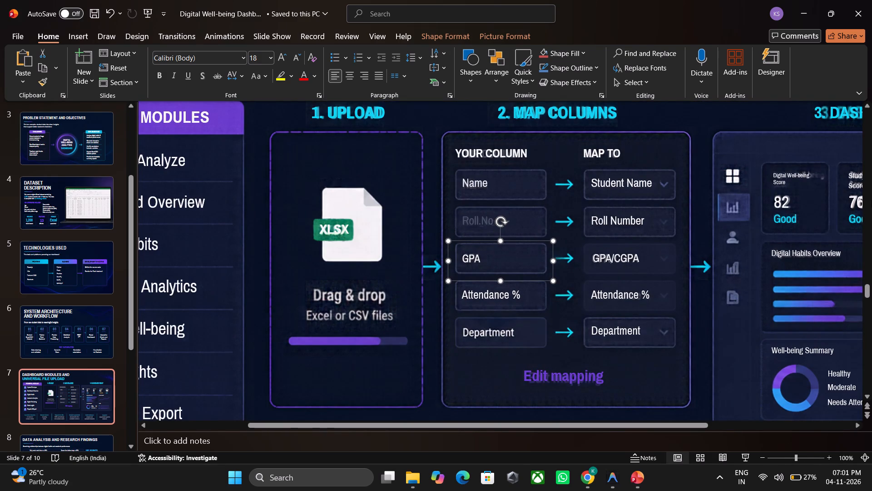
{"action": "scroll", "coordinate": [719, 268], "scroll_direction": "left", "scroll_amount": 4}
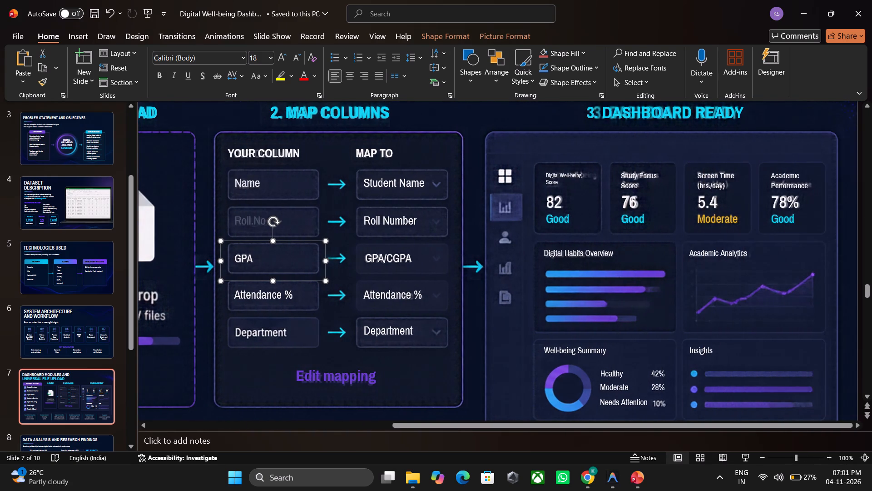
{"action": "scroll", "coordinate": [719, 268], "scroll_direction": "up", "scroll_amount": 2}
{"action": "left_click", "coordinate": [731, 184]}
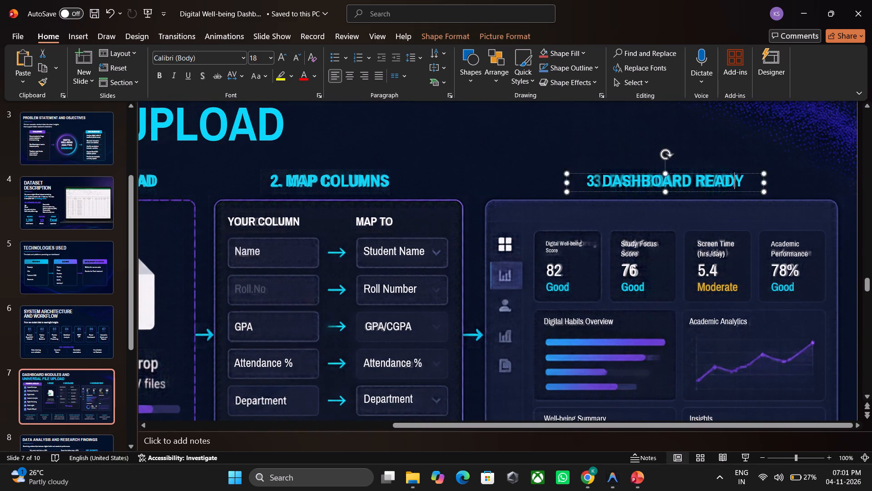
{"action": "key", "text": "BackSpace"}
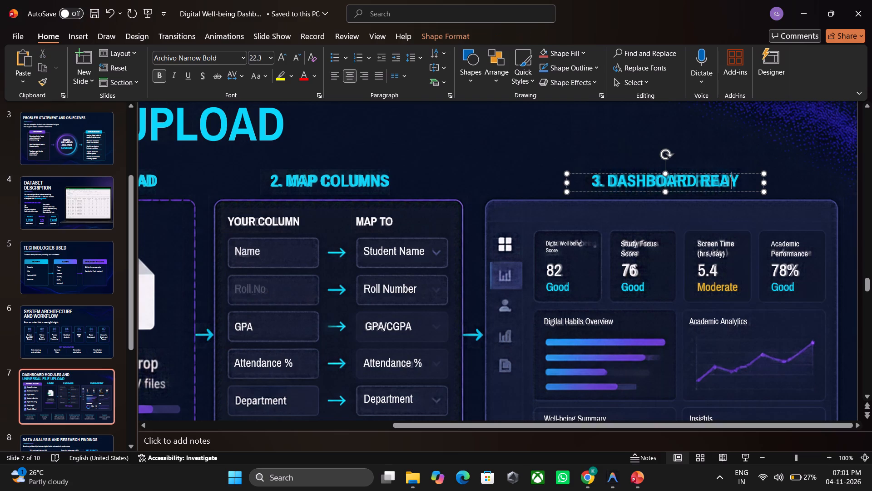
{"action": "key", "text": "BackSpace"}
{"action": "key", "text": "BackSpace"}
{"action": "key", "text": "BackSpace"}
{"action": "key", "text": "BackSpace"}
{"action": "key", "text": "BackSpace"}
{"action": "key", "text": "BackSpace"}
{"action": "key", "text": "BackSpace"}
{"action": "key", "text": "BackSpace"}
{"action": "key", "text": "BackSpace"}
{"action": "key", "text": "BackSpace"}
{"action": "key", "text": "BackSpace"}
{"action": "key", "text": "BackSpace"}
{"action": "key", "text": "BackSpace"}
{"action": "key", "text": "BackSpace"}
{"action": "key", "text": "BackSpace"}
{"action": "key", "text": "BackSpace"}
{"action": "key", "text": "BackSpace"}
{"action": "key", "text": "BackSpace"}
{"action": "key", "text": "BackSpace"}
{"action": "key", "text": "BackSpace"}
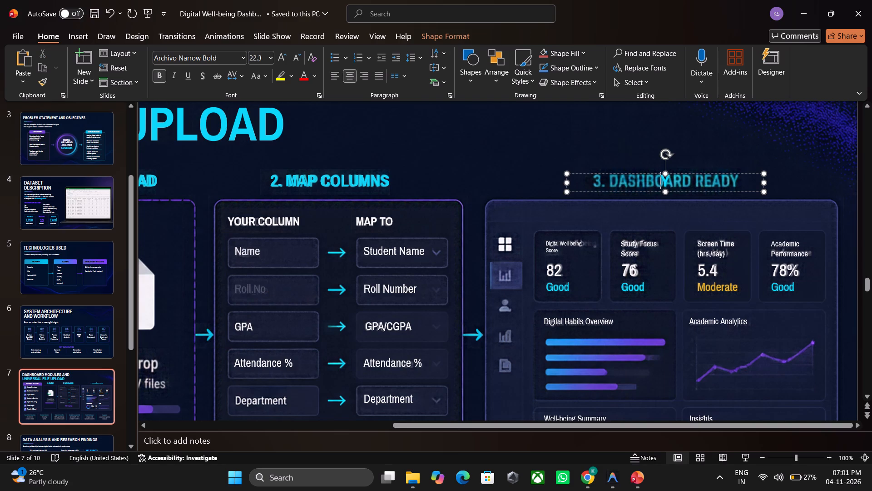
Delete all the duplicate "2. MAP COLUMNS" heading text that overlaps the background heading.
{"action": "left_click", "coordinate": [386, 179]}
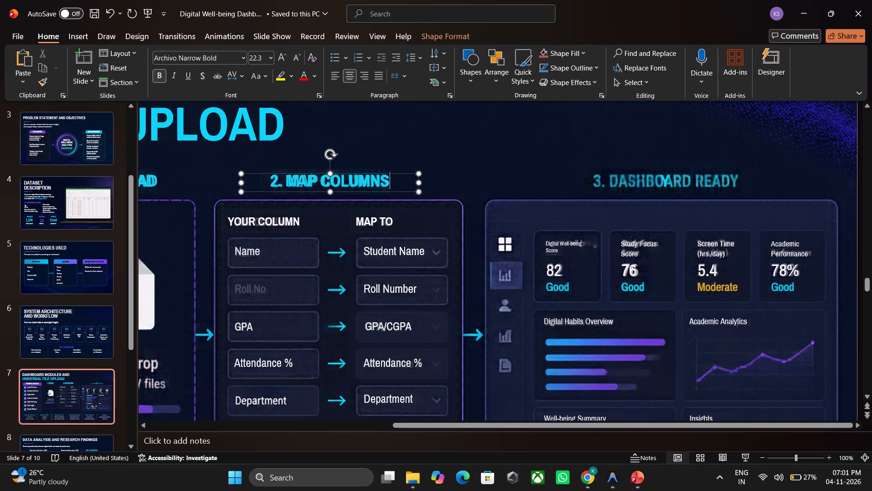
{"action": "key", "text": "BackSpace"}
{"action": "key", "text": "BackSpace"}
{"action": "key", "text": "BackSpace"}
{"action": "key", "text": "BackSpace"}
{"action": "key", "text": "BackSpace"}
{"action": "key", "text": "BackSpace"}
{"action": "key", "text": "BackSpace"}
{"action": "key", "text": "BackSpace"}
{"action": "key", "text": "BackSpace"}
{"action": "key", "text": "BackSpace"}
{"action": "key", "text": "BackSpace"}
{"action": "key", "text": "BackSpace"}
{"action": "key", "text": "BackSpace"}
{"action": "key", "text": "BackSpace"}
{"action": "key", "text": "BackSpace"}
{"action": "key", "text": "BackSpace"}
{"action": "key", "text": "BackSpace"}
{"action": "key", "text": "BackSpace"}
{"action": "key", "text": "BackSpace"}
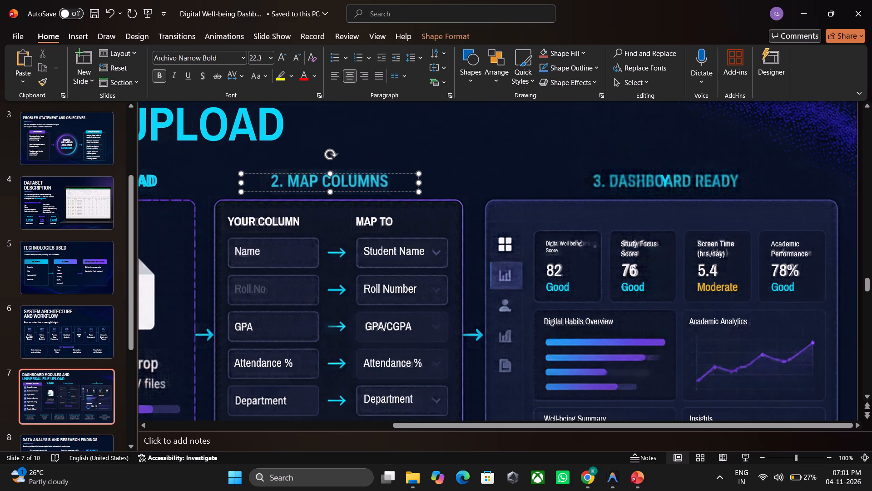
Delete all the duplicate "1. UPLOAD" heading text that overlaps the background heading.
{"action": "scroll", "coordinate": [393, 179], "scroll_direction": "down", "scroll_amount": 1, "text": "ctrl"}
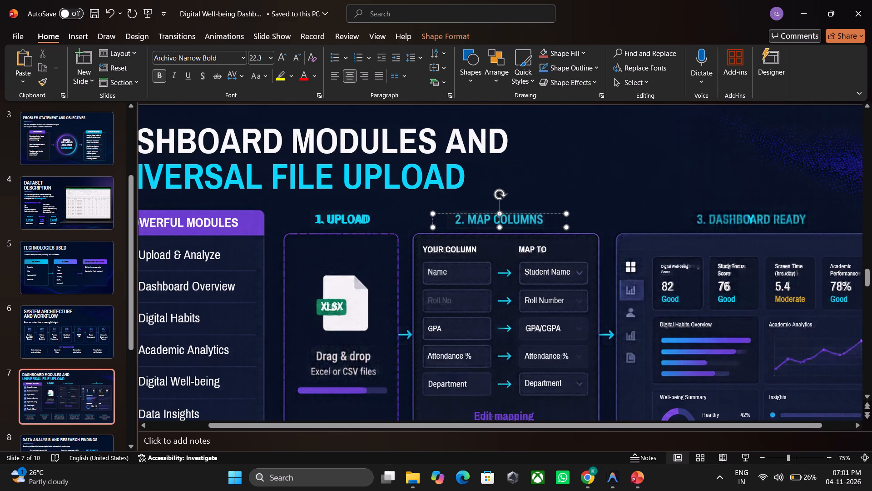
{"action": "left_click", "coordinate": [359, 219]}
{"action": "key", "text": "BackSpace"}
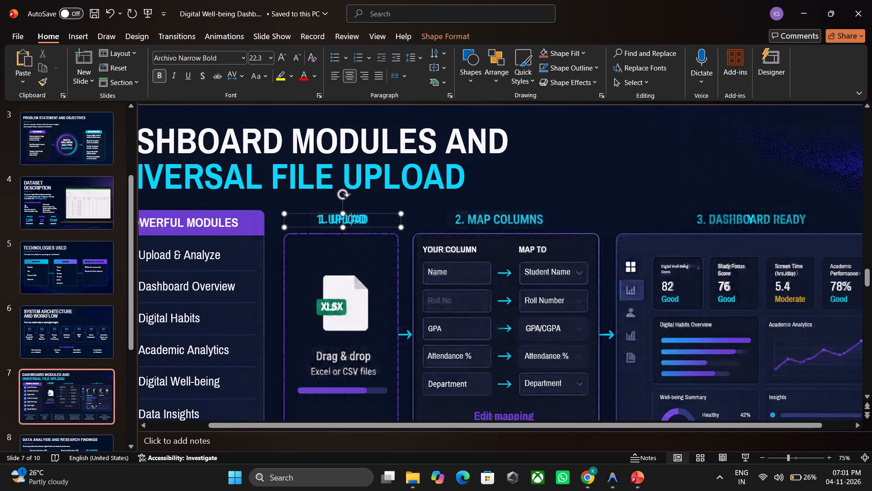
{"action": "left_click", "coordinate": [386, 217]}
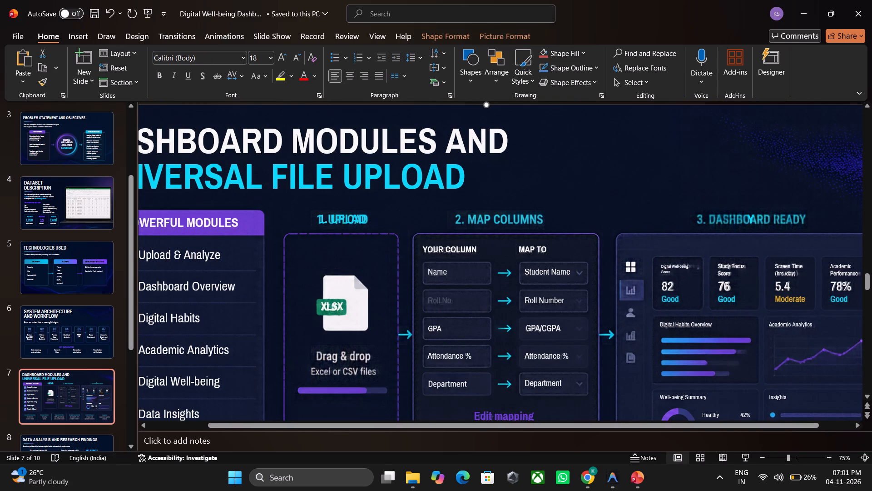
{"action": "left_click", "coordinate": [375, 220]}
{"action": "left_click", "coordinate": [364, 220]}
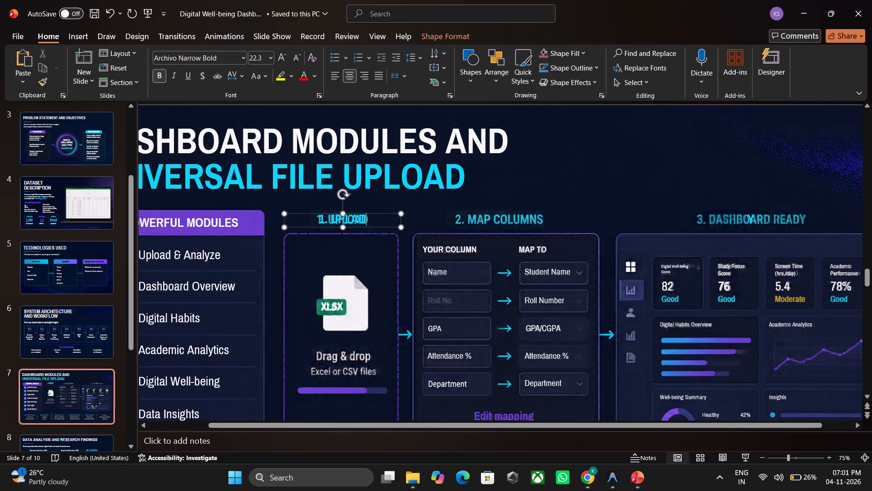
{"action": "key", "text": "BackSpace"}
{"action": "key", "text": "BackSpace"}
{"action": "key", "text": "BackSpace"}
{"action": "key", "text": "BackSpace"}
{"action": "key", "text": "BackSpace"}
{"action": "key", "text": "BackSpace"}
{"action": "key", "text": "BackSpace"}
{"action": "key", "text": "BackSpace"}
{"action": "left_click", "coordinate": [564, 205]}
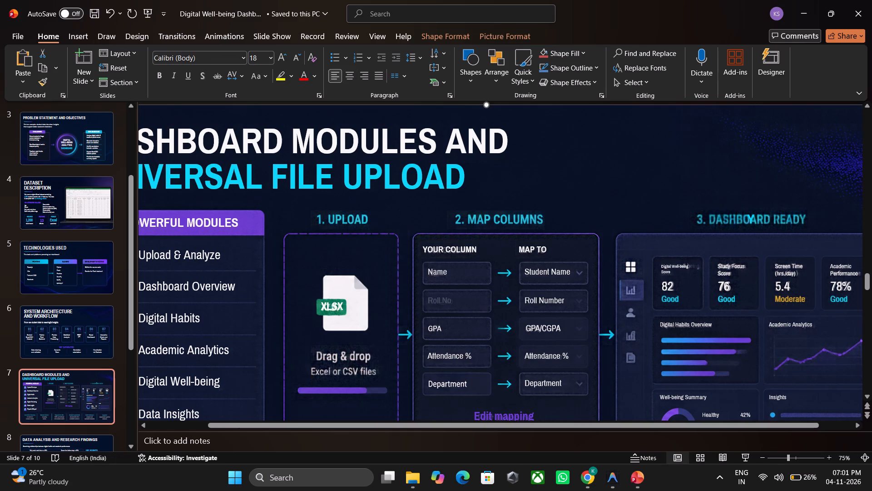
Delete the duplicate "XLSX" text overlapping the background label on the file icon in the upload box.
{"action": "scroll", "coordinate": [671, 287], "scroll_direction": "down", "scroll_amount": 3, "text": "ctrl"}
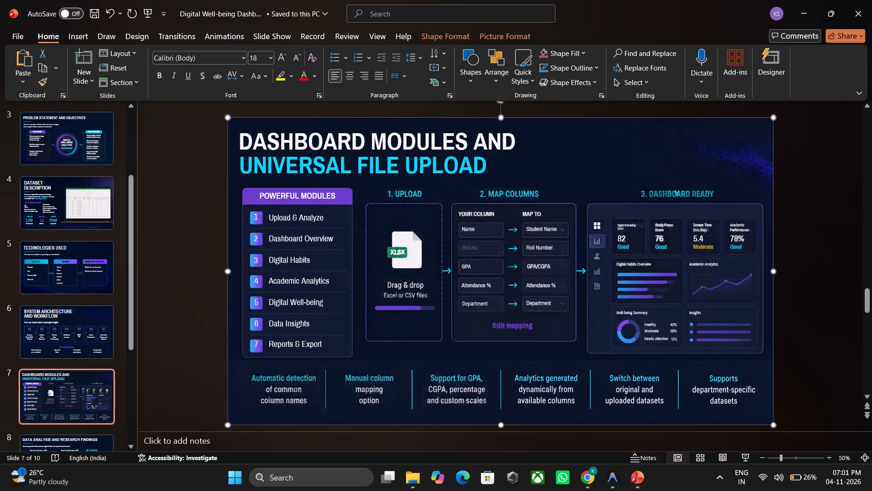
{"action": "left_click", "coordinate": [665, 301]}
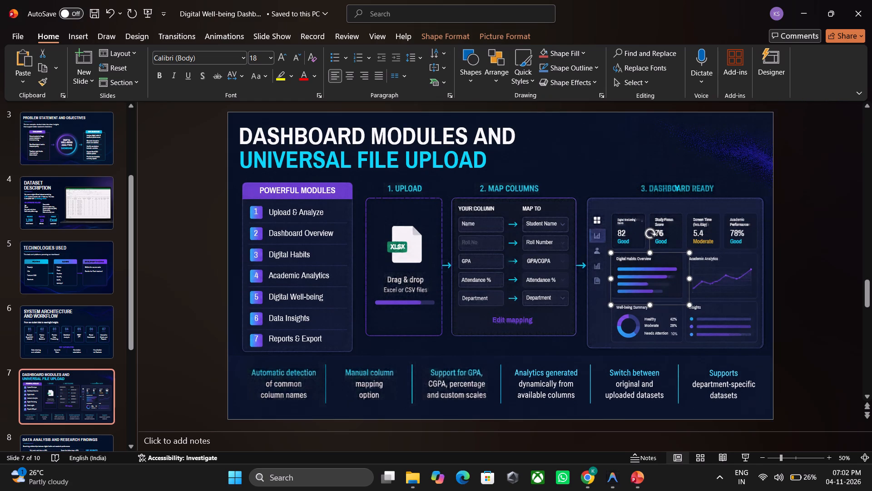
{"action": "left_click", "coordinate": [403, 245]}
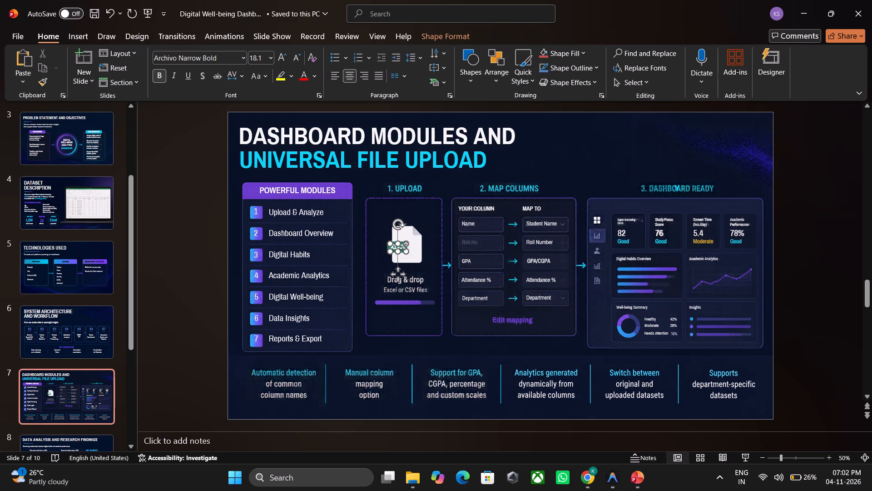
{"action": "key", "text": "BackSpace"}
{"action": "key", "text": "BackSpace"}
{"action": "key", "text": "BackSpace"}
{"action": "key", "text": "BackSpace"}
{"action": "key", "text": "BackSpace"}
{"action": "left_click", "coordinate": [538, 151]}
Check slides 8 to 10, 5 and 6 for leftover text problems, and return to slide 7.
{"action": "scroll", "coordinate": [518, 191], "scroll_direction": "down", "scroll_amount": 1}
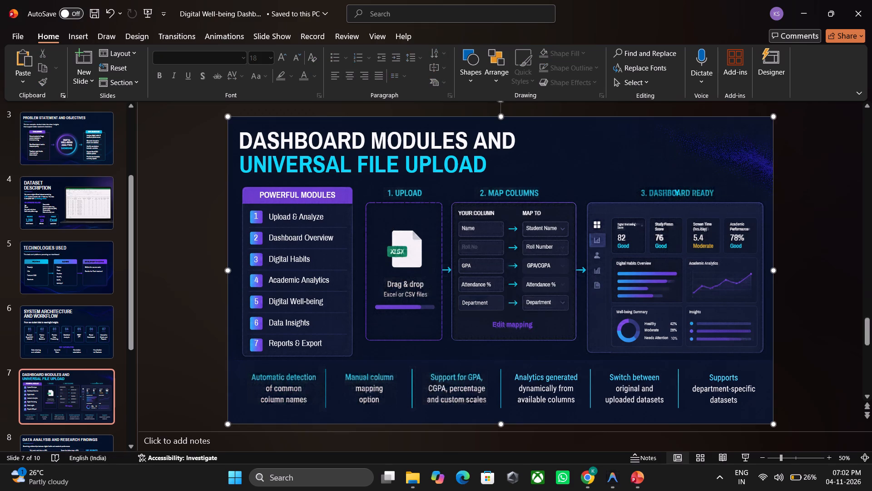
{"action": "scroll", "coordinate": [518, 191], "scroll_direction": "down", "scroll_amount": 1}
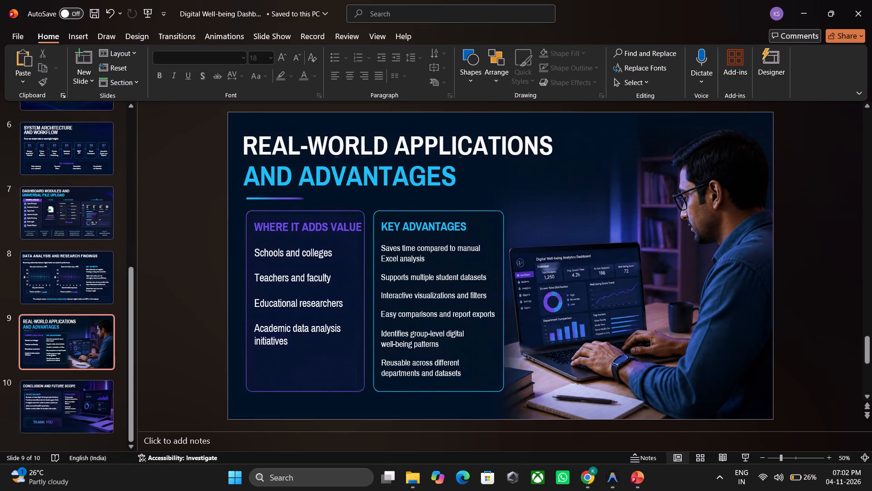
{"action": "key", "text": "Down"}
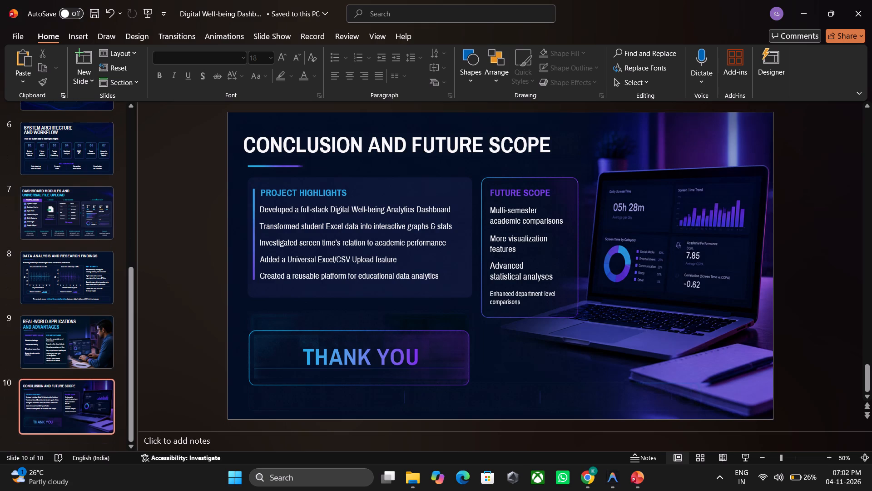
{"action": "key", "text": "Up"}
{"action": "key", "text": "Up"}
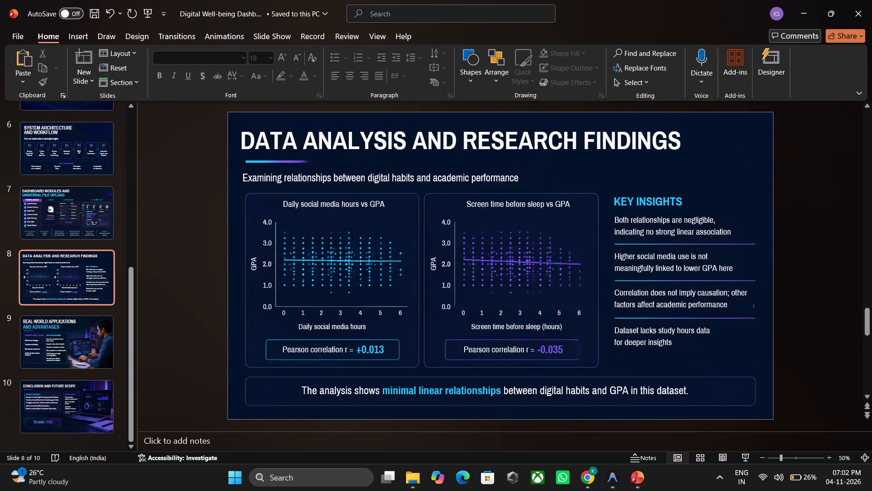
{"action": "key", "text": "Up"}
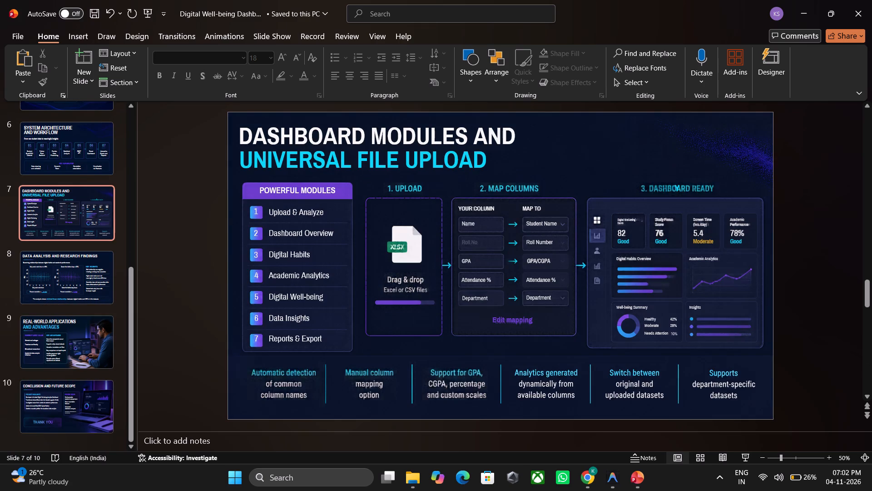
{"action": "key", "text": "Up"}
{"action": "key", "text": "Up"}
{"action": "key", "text": "Down"}
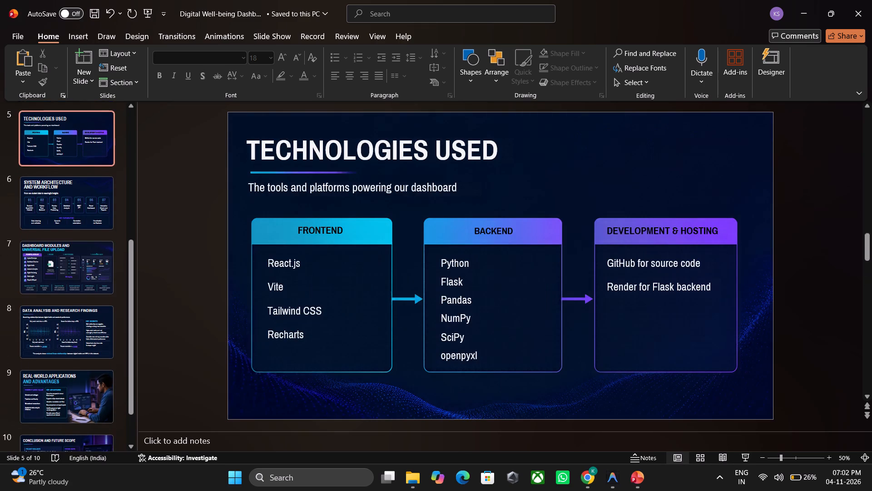
{"action": "key", "text": "Down"}
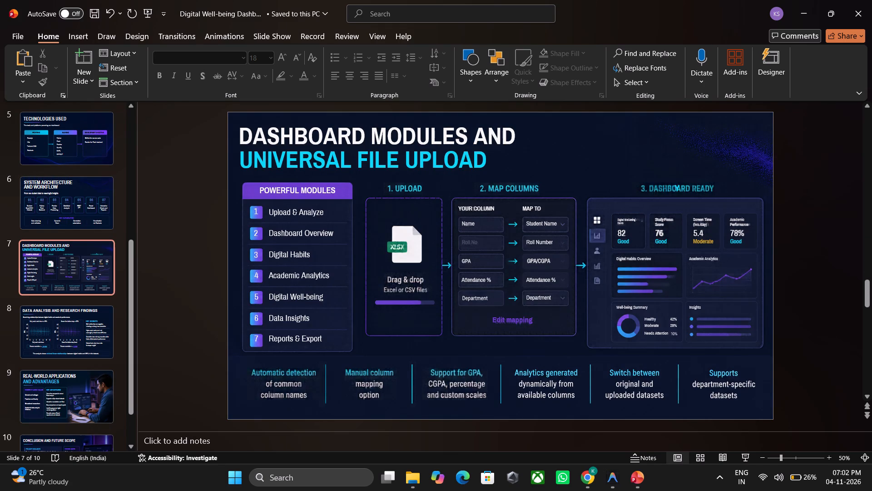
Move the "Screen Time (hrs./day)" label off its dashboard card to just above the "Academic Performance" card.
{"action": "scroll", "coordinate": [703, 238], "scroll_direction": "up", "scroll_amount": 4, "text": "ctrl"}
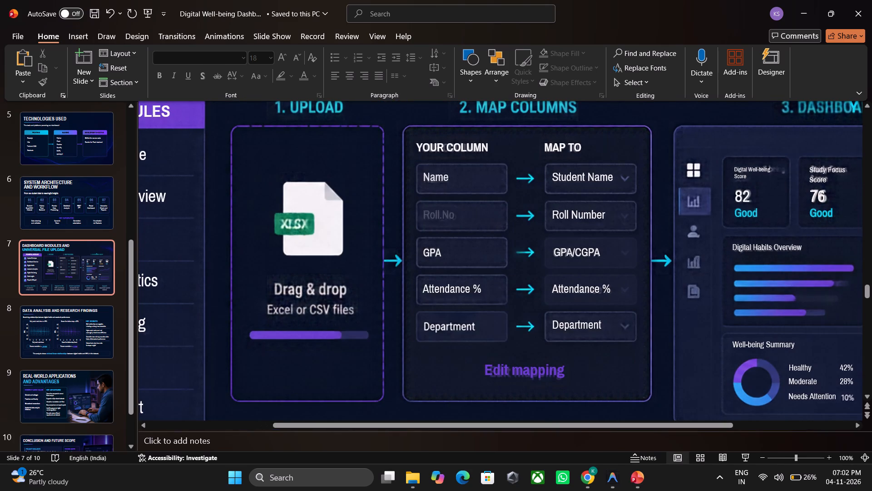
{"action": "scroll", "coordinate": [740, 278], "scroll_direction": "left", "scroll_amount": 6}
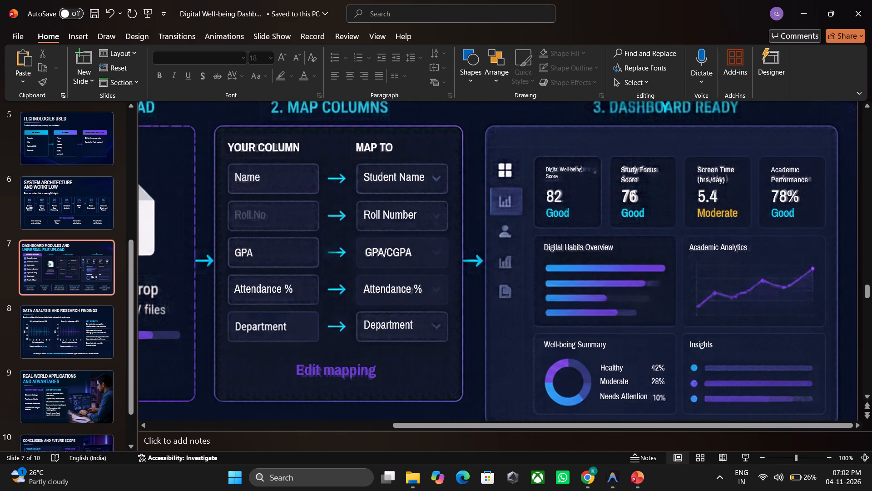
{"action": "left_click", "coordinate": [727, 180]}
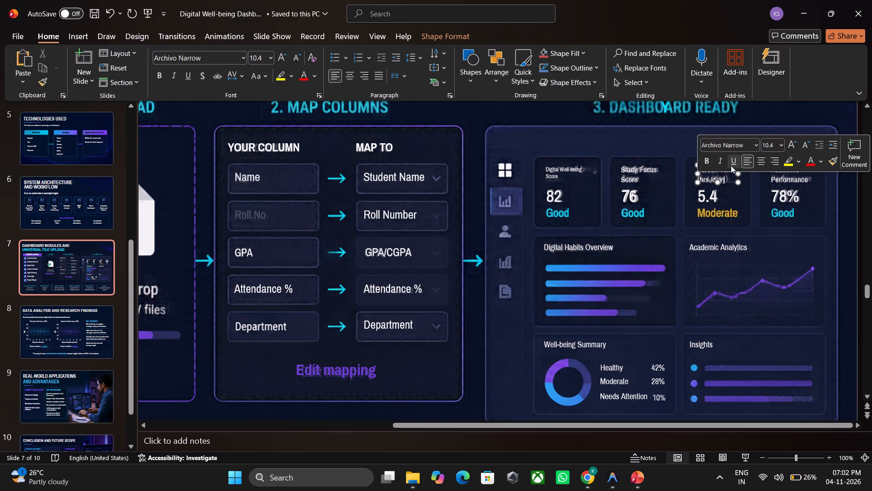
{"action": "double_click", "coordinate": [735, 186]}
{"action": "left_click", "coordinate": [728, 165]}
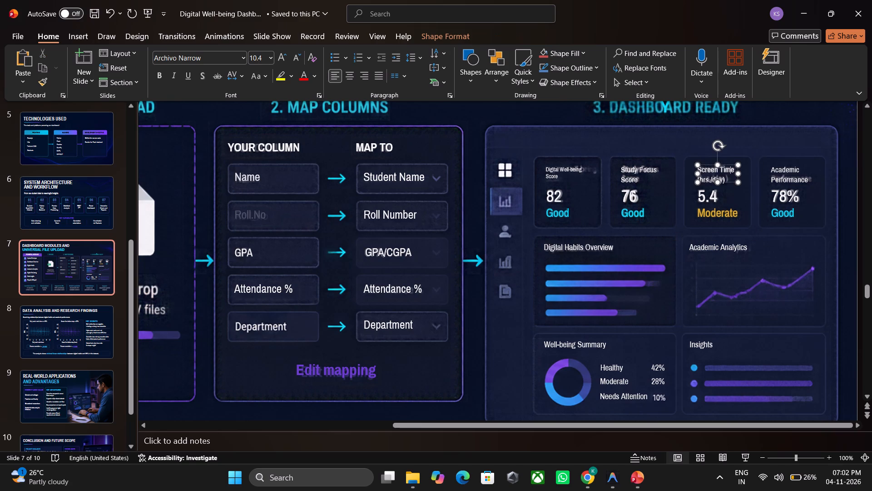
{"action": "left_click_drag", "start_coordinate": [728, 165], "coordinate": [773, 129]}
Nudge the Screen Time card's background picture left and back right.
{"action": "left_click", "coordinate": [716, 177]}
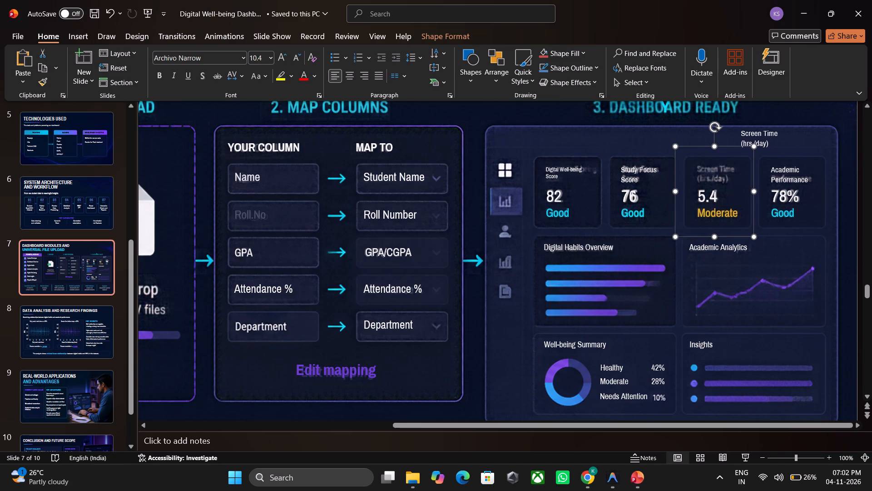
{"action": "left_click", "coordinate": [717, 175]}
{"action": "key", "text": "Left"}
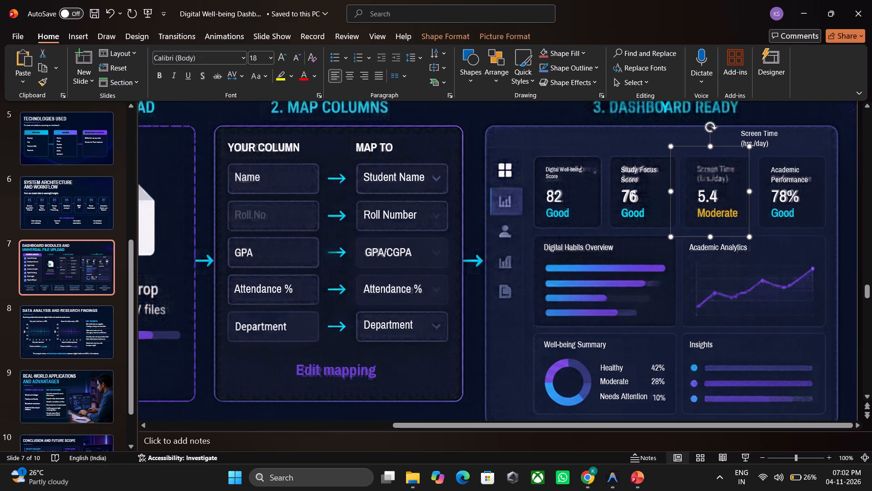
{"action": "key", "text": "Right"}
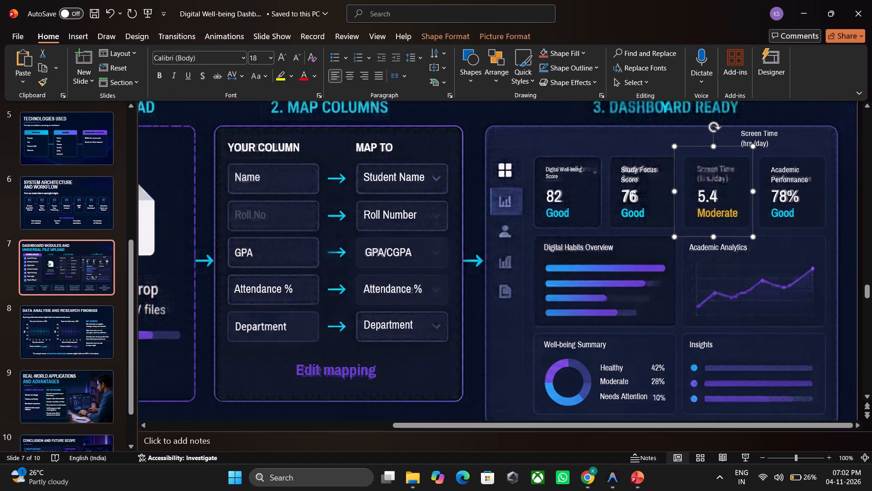
Move the "Screen Time (hrs./day)" label onto its faint background copy on the card and enlarge its text box slightly.
{"action": "left_click", "coordinate": [772, 139]}
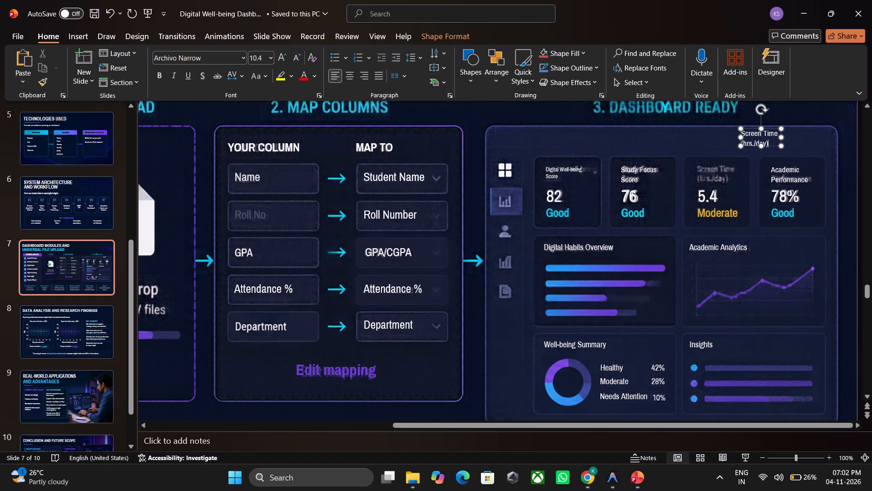
{"action": "left_click_drag", "start_coordinate": [776, 146], "coordinate": [743, 175]}
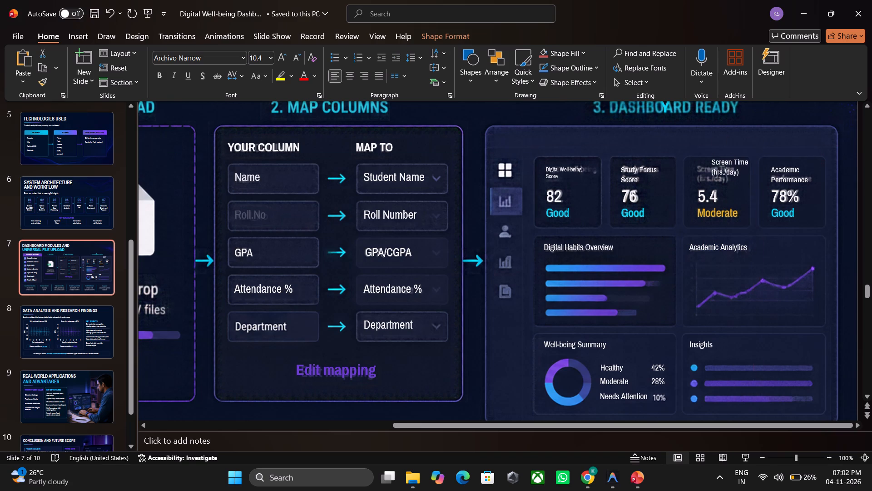
{"action": "left_click_drag", "start_coordinate": [743, 175], "coordinate": [732, 181]}
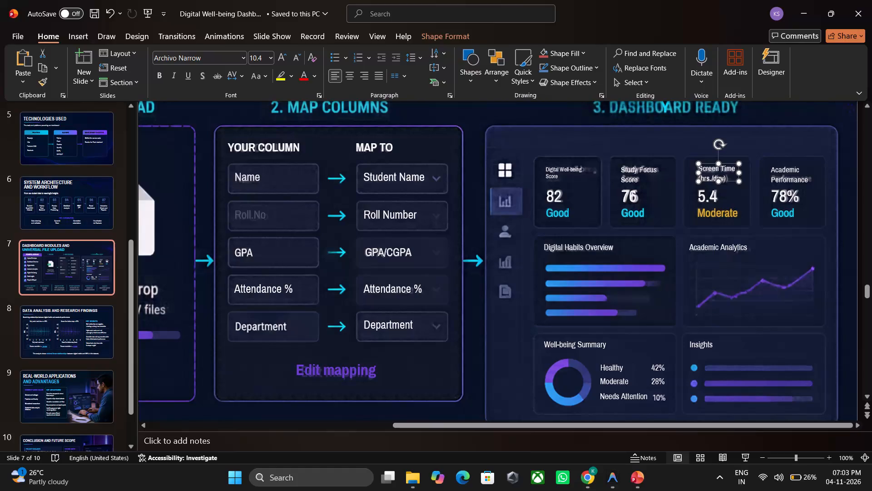
{"action": "left_click_drag", "start_coordinate": [738, 181], "coordinate": [738, 181]}
{"action": "left_click_drag", "start_coordinate": [738, 181], "coordinate": [742, 183]}
Set the font size of the "Screen Time (hrs./day)" label to 10.5.
{"action": "left_click_drag", "start_coordinate": [728, 177], "coordinate": [691, 167]}
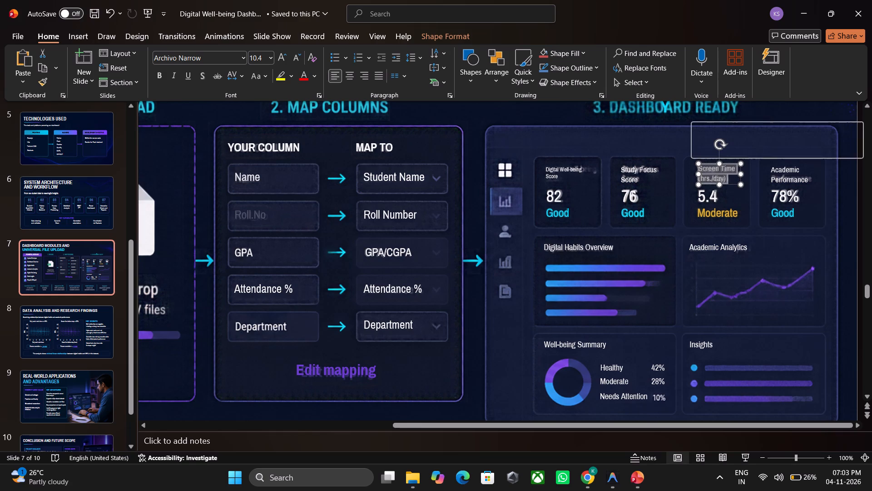
{"action": "right_click", "coordinate": [718, 169]}
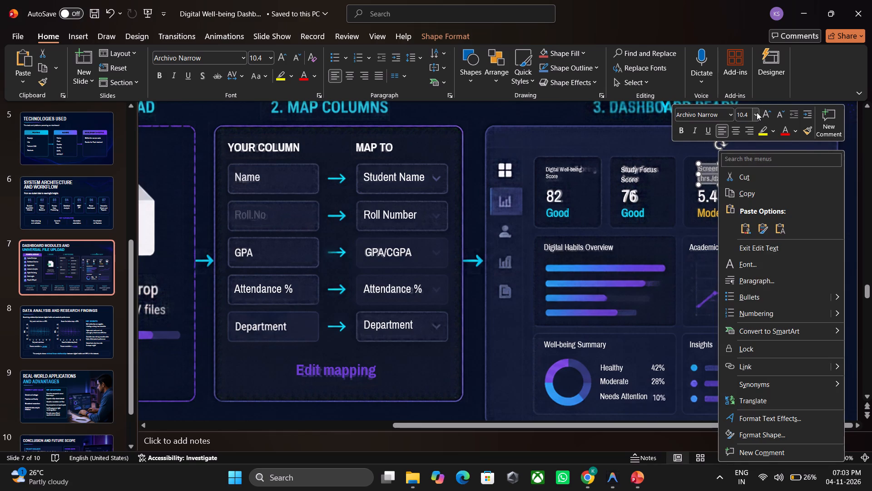
{"action": "left_click", "coordinate": [756, 112]}
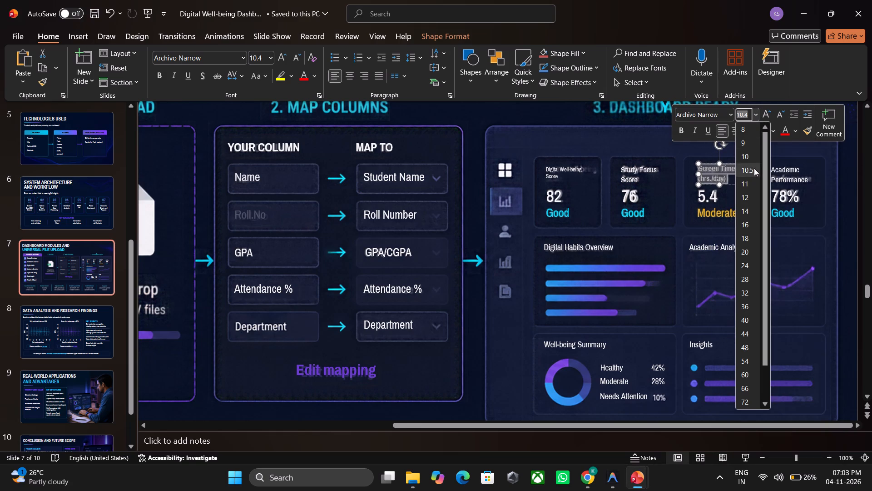
{"action": "left_click", "coordinate": [753, 168]}
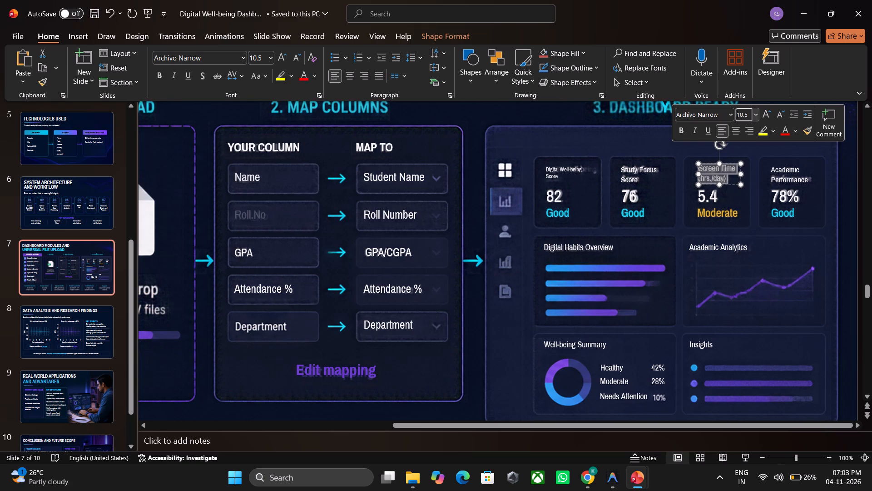
{"action": "left_click", "coordinate": [771, 151]}
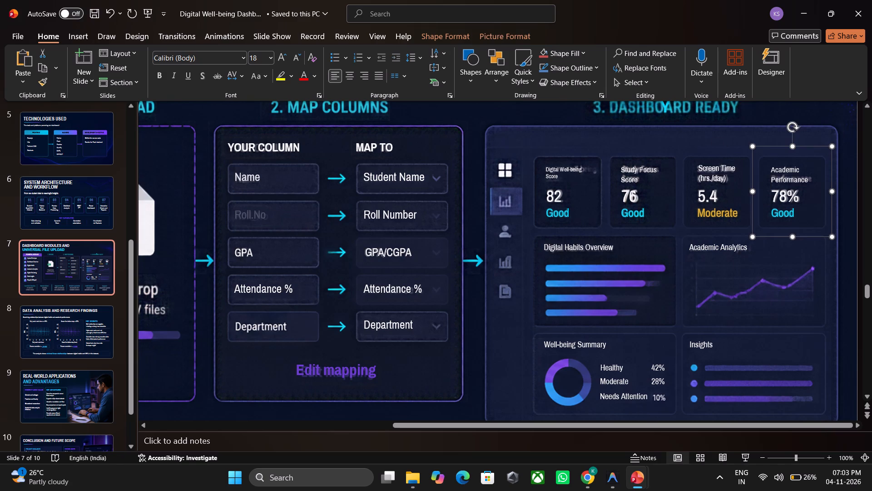
Set the font size of the "Screen Time (hrs./day)" label on the dashboard card to 10.9.
{"action": "left_click", "coordinate": [727, 177]}
{"action": "left_click_drag", "start_coordinate": [727, 177], "coordinate": [706, 170]}
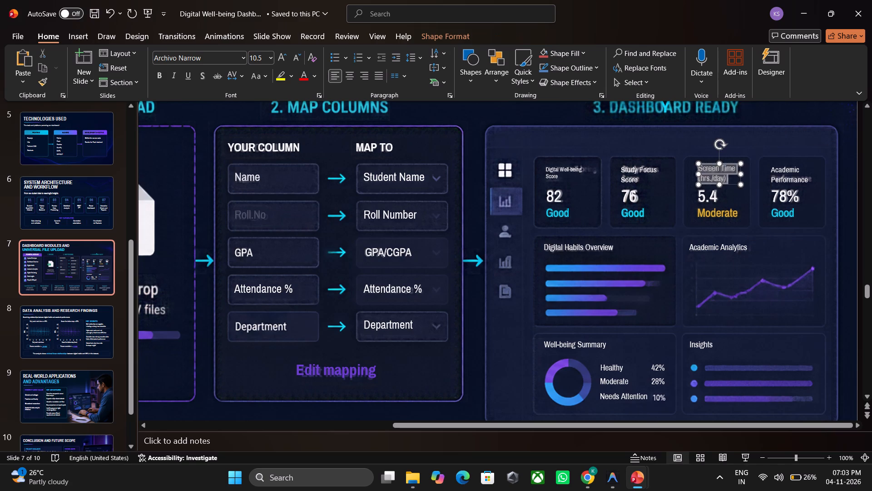
{"action": "left_click_drag", "start_coordinate": [706, 170], "coordinate": [699, 169]}
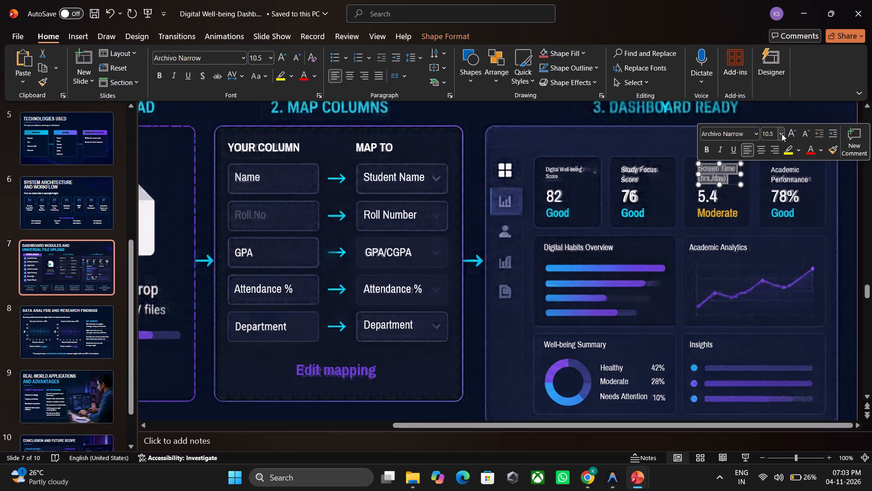
{"action": "left_click", "coordinate": [782, 134]}
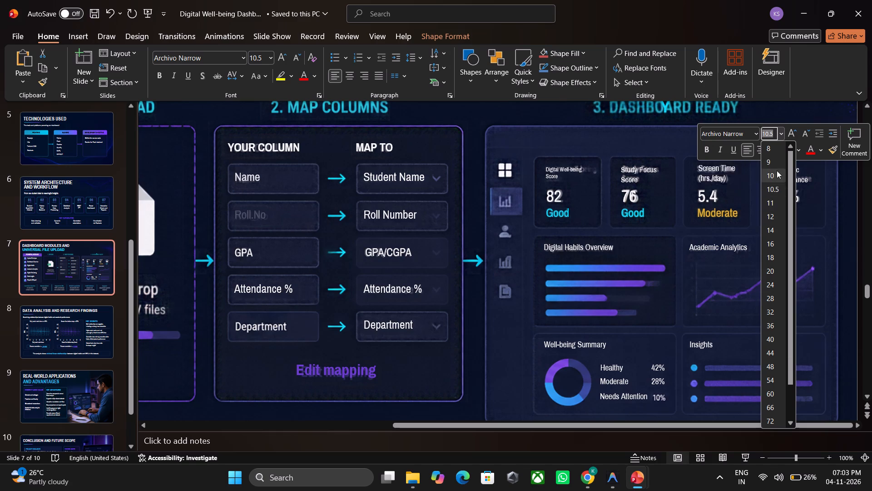
{"action": "left_click", "coordinate": [773, 132]}
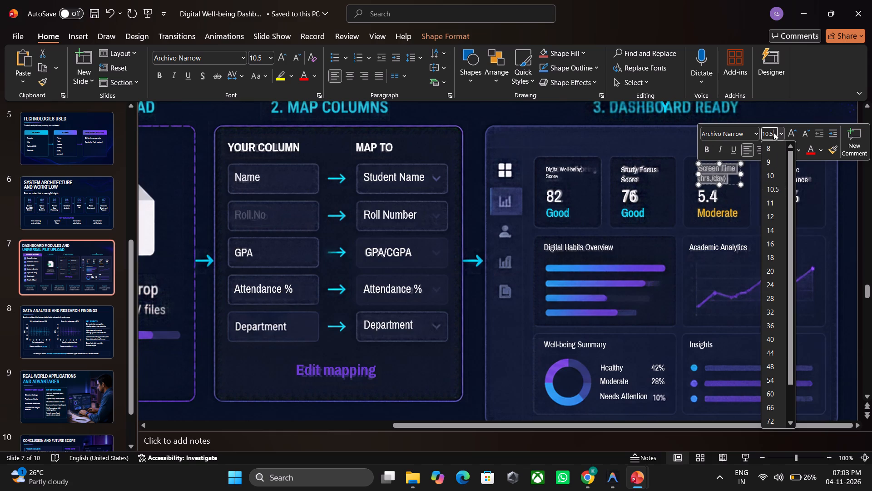
{"action": "key", "text": "BackSpace"}
{"action": "key", "text": "BackSpace"}
{"action": "key", "text": "BackSpace"}
{"action": "key", "text": "BackSpace"}
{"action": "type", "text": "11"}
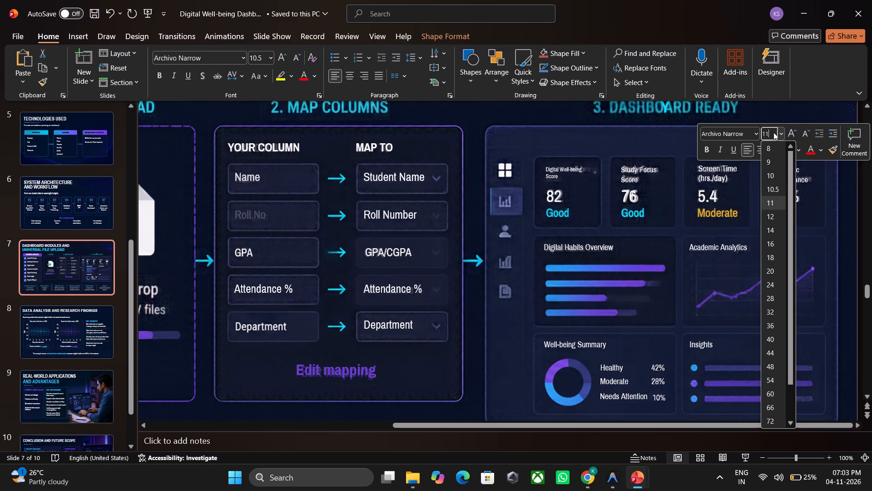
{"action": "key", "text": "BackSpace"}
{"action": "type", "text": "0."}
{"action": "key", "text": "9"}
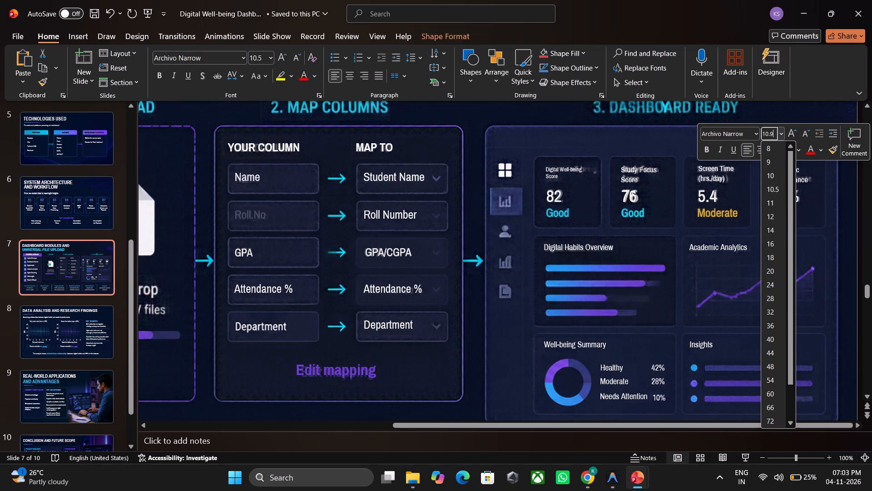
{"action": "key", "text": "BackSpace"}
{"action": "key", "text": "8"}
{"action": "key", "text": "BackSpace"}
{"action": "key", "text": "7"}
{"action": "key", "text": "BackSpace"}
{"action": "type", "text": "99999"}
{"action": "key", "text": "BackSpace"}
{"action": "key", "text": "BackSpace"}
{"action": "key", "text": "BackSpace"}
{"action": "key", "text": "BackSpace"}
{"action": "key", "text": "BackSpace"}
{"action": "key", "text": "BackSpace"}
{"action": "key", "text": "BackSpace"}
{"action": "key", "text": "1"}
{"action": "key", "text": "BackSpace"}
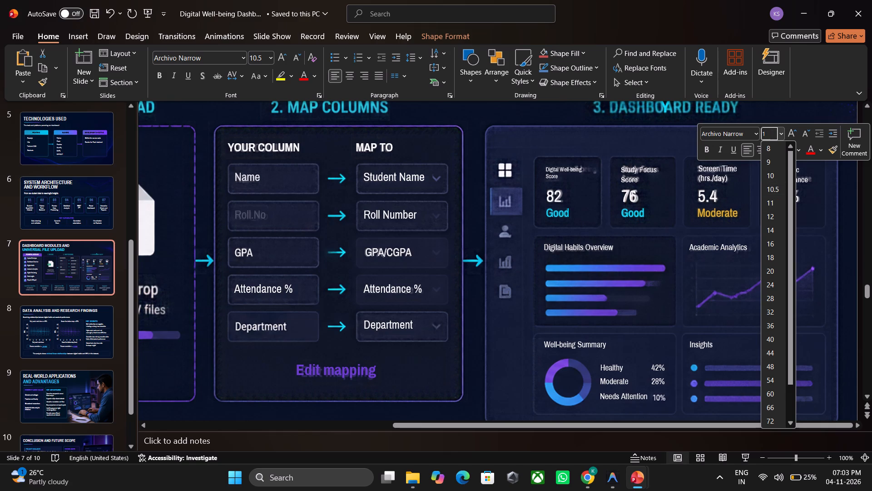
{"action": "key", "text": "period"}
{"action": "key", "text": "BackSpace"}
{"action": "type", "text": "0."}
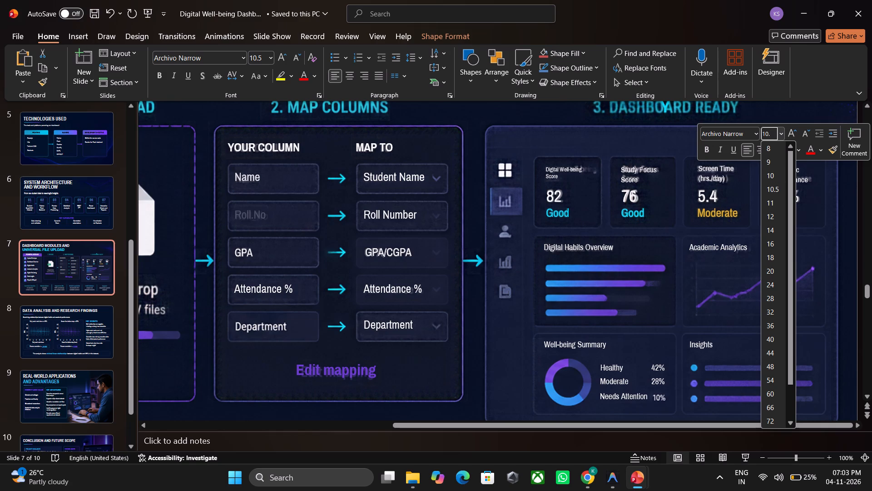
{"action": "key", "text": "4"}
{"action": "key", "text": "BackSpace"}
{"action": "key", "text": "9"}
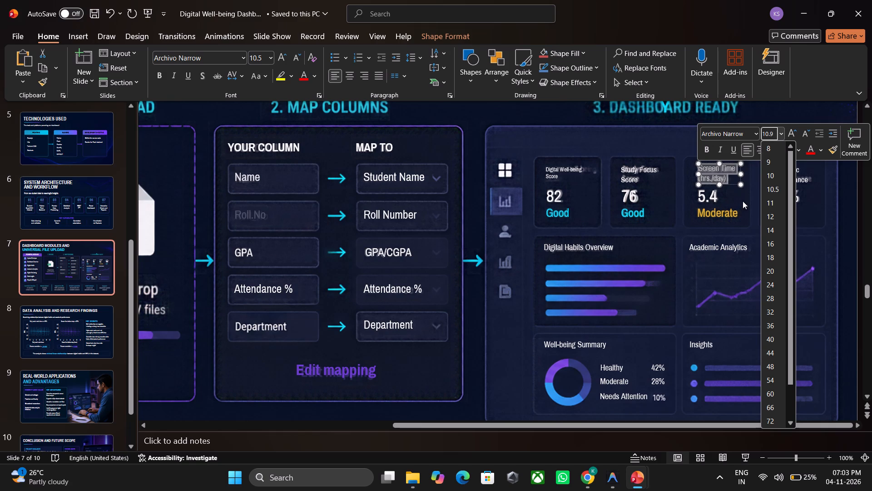
{"action": "left_click", "coordinate": [743, 201]}
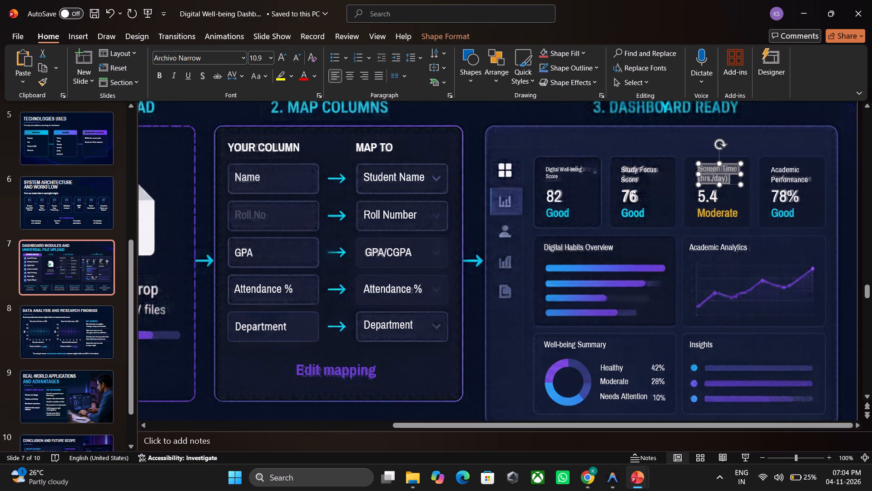
{"action": "left_click", "coordinate": [733, 192]}
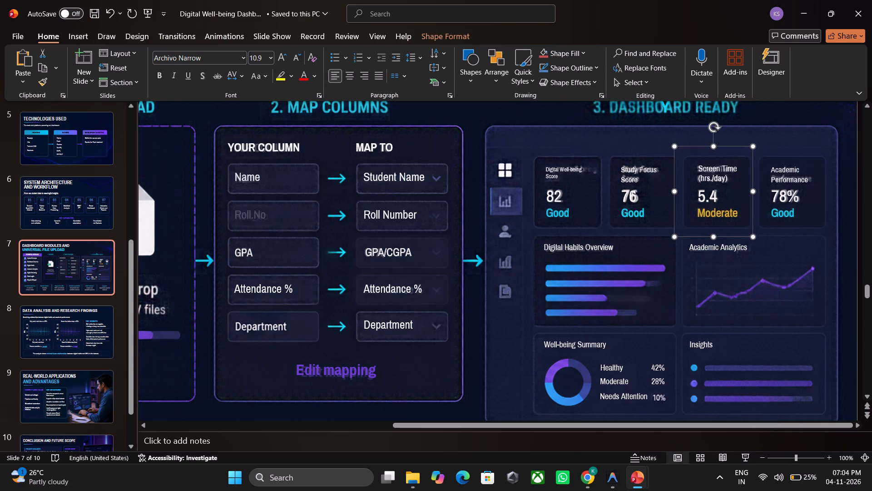
{"action": "left_click", "coordinate": [777, 131]}
Set the font size of the "Study Focus Score" label on its dashboard card to 10.9.
{"action": "left_click", "coordinate": [640, 176]}
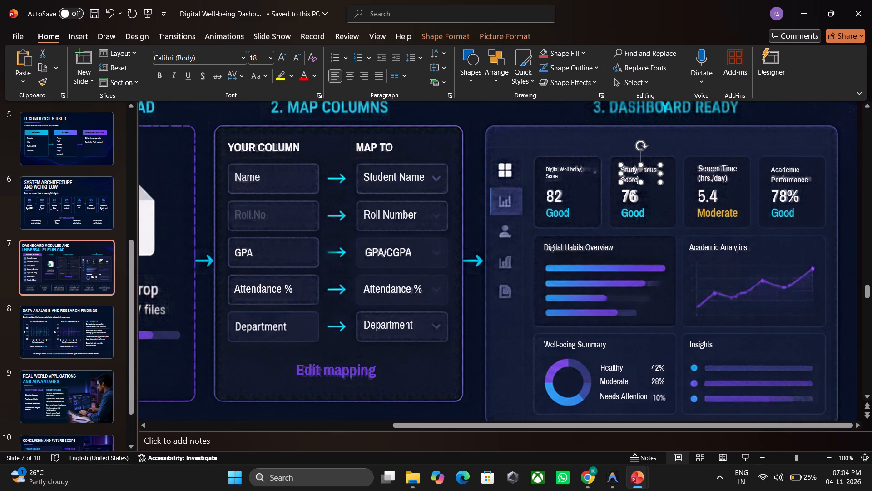
{"action": "left_click_drag", "start_coordinate": [638, 179], "coordinate": [626, 173]}
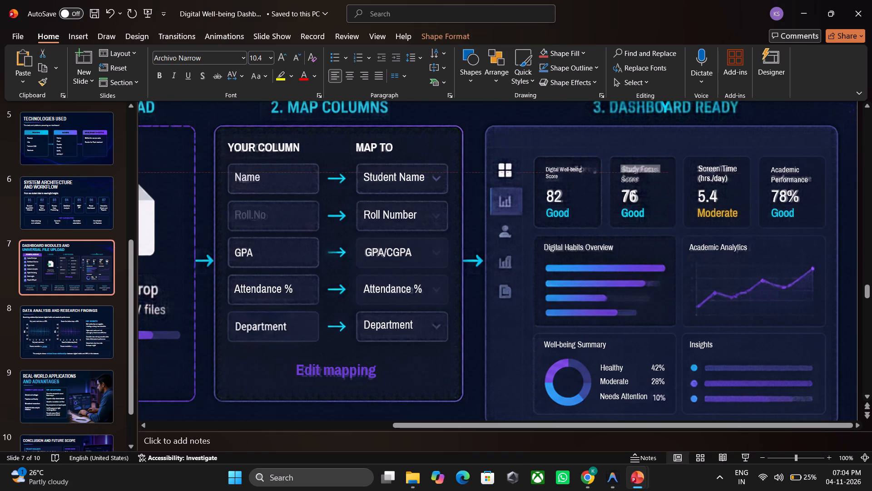
{"action": "left_click_drag", "start_coordinate": [626, 173], "coordinate": [637, 185]}
{"action": "left_click_drag", "start_coordinate": [646, 177], "coordinate": [633, 175]}
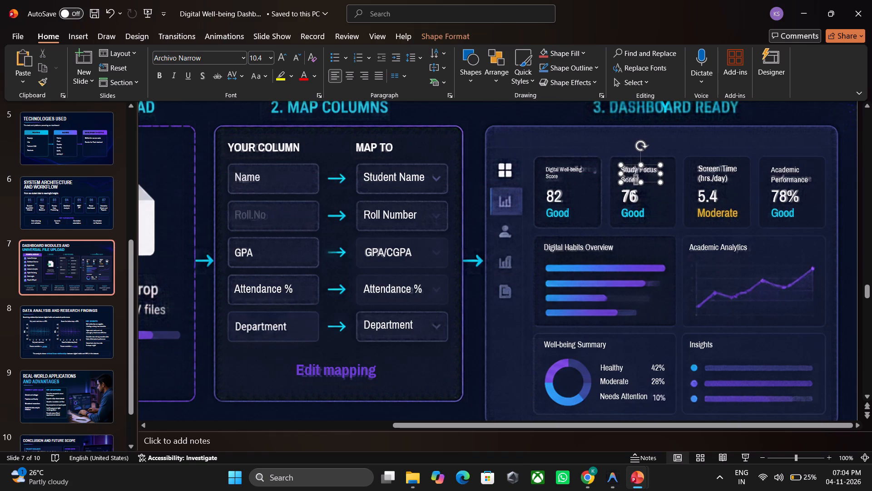
{"action": "left_click_drag", "start_coordinate": [633, 175], "coordinate": [621, 168]}
{"action": "left_click", "coordinate": [699, 132]}
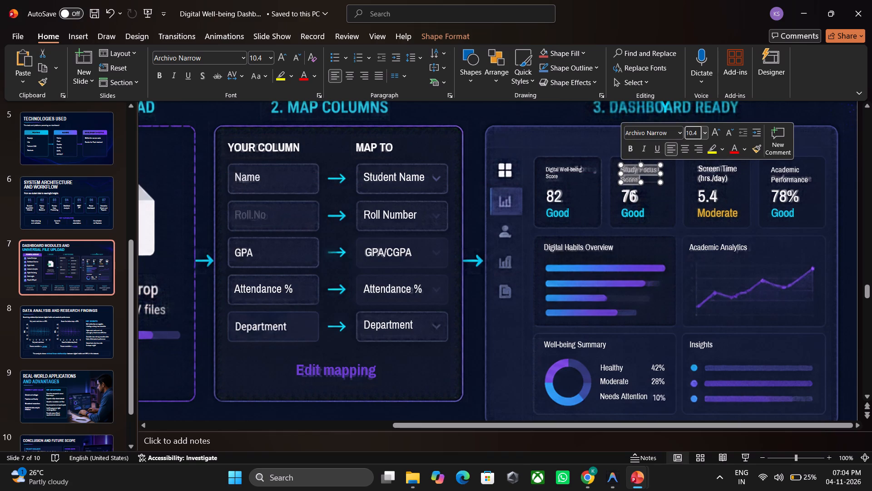
{"action": "left_click", "coordinate": [699, 132]}
{"action": "key", "text": "BackSpace"}
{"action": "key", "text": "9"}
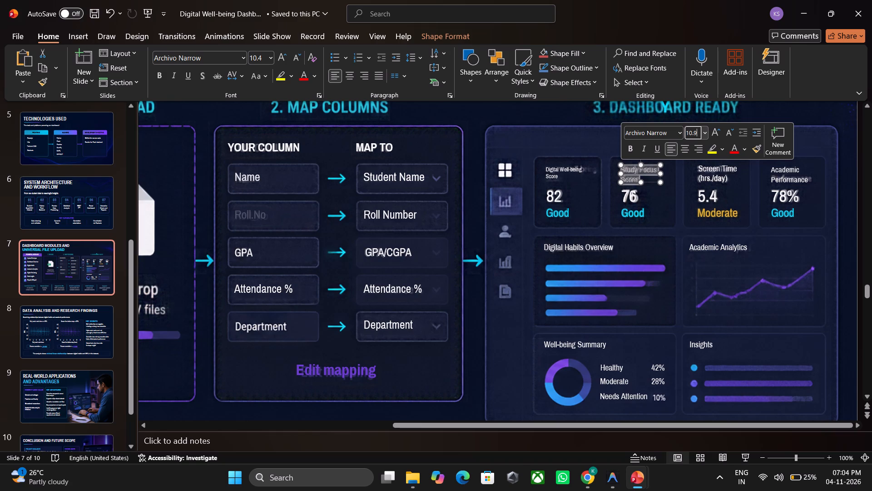
Set the font size of the "Digital Well-being Score" label on its dashboard card to 7.9.
{"action": "left_click", "coordinate": [579, 176]}
{"action": "left_click_drag", "start_coordinate": [571, 177], "coordinate": [564, 175]}
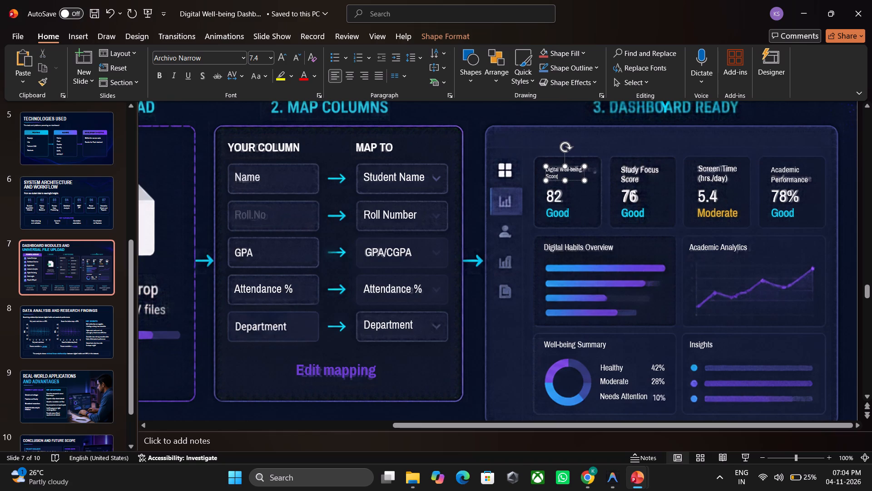
{"action": "left_click_drag", "start_coordinate": [564, 175], "coordinate": [536, 167]}
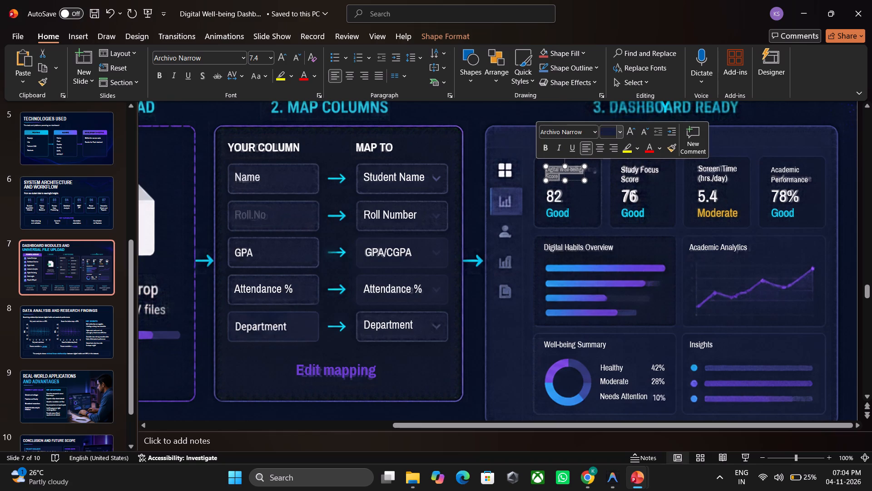
{"action": "left_click", "coordinate": [613, 132]}
{"action": "left_click", "coordinate": [613, 132]}
{"action": "key", "text": "BackSpace"}
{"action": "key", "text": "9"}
{"action": "left_click", "coordinate": [592, 208]}
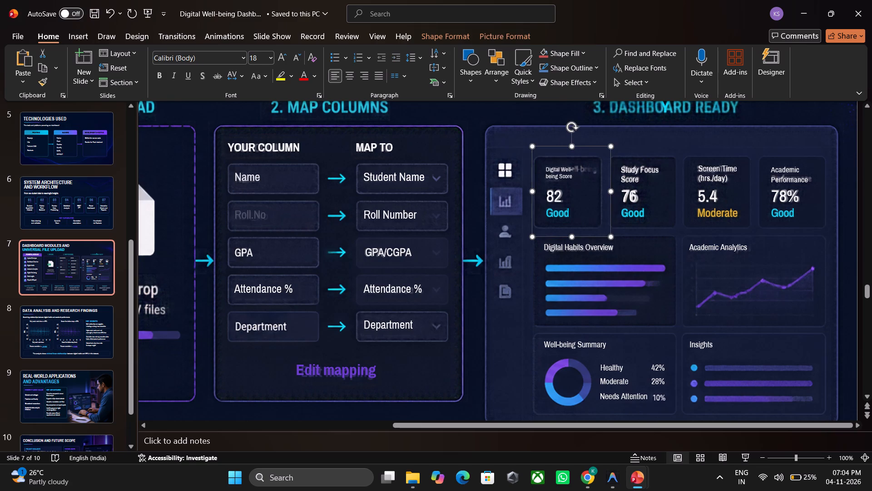
Widen the "Digital Well-being Score" text box to about the card's edge so the label fits on one line.
{"action": "left_click", "coordinate": [573, 173]}
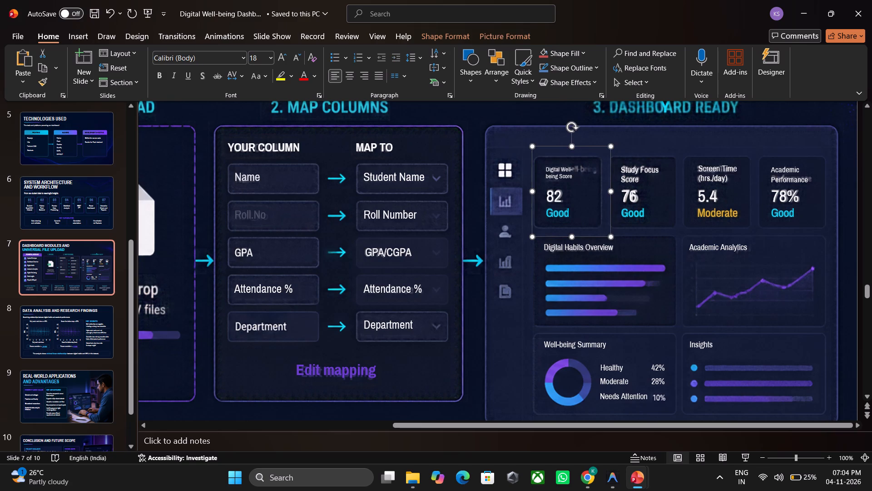
{"action": "left_click", "coordinate": [569, 179]}
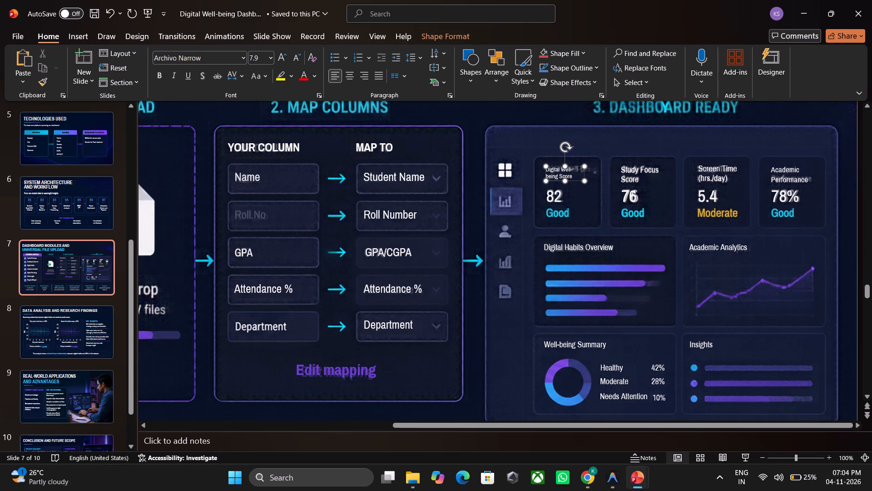
{"action": "scroll", "coordinate": [583, 173], "scroll_direction": "up", "scroll_amount": 3, "text": "ctrl"}
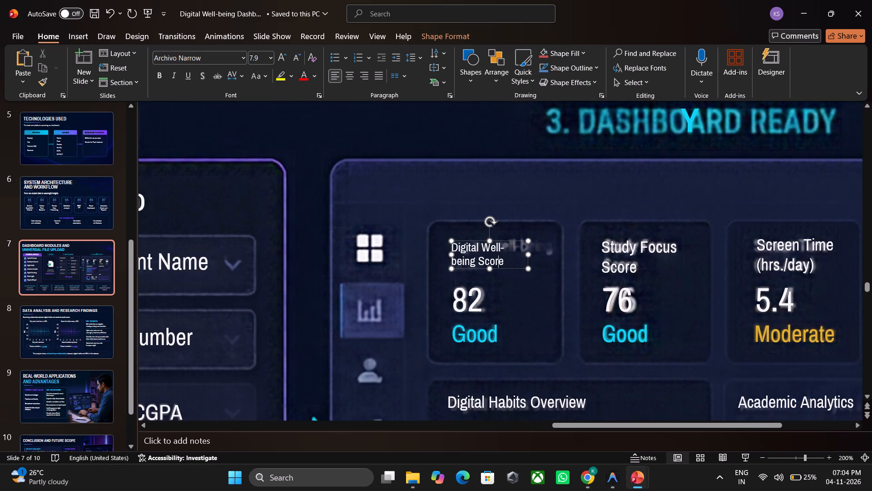
{"action": "left_click_drag", "start_coordinate": [528, 254], "coordinate": [568, 249]}
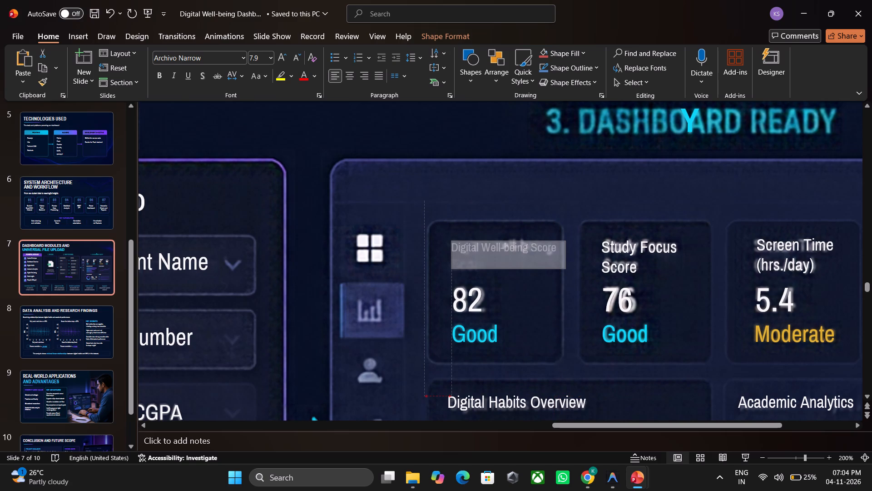
{"action": "left_click_drag", "start_coordinate": [568, 249], "coordinate": [569, 249]}
{"action": "left_click", "coordinate": [639, 197]}
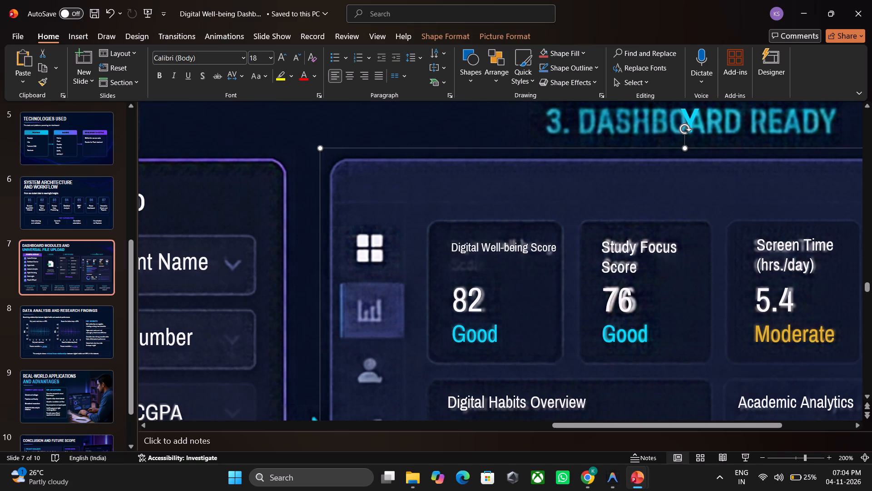
Nudge the full-slide background image of the Dashboard Modules slide slightly upward behind its text, and deselect it.
{"action": "scroll", "coordinate": [639, 197], "scroll_direction": "left", "scroll_amount": 5}
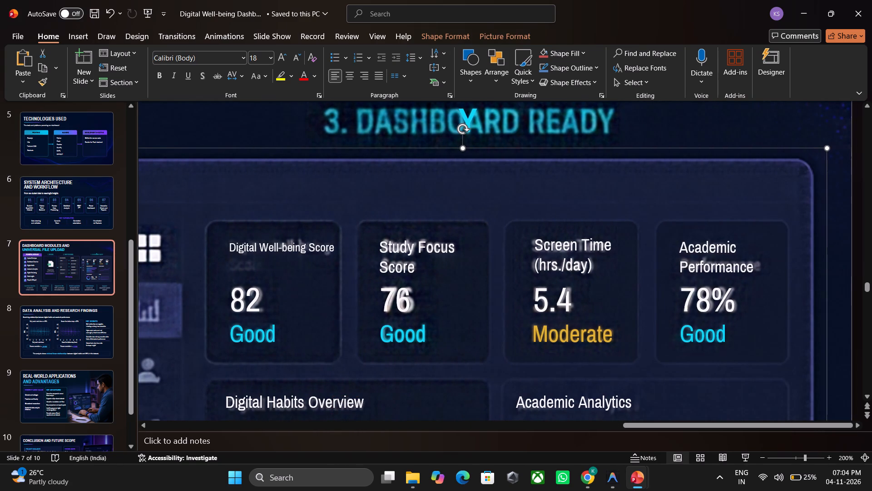
{"action": "scroll", "coordinate": [667, 229], "scroll_direction": "down", "scroll_amount": 5, "text": "ctrl"}
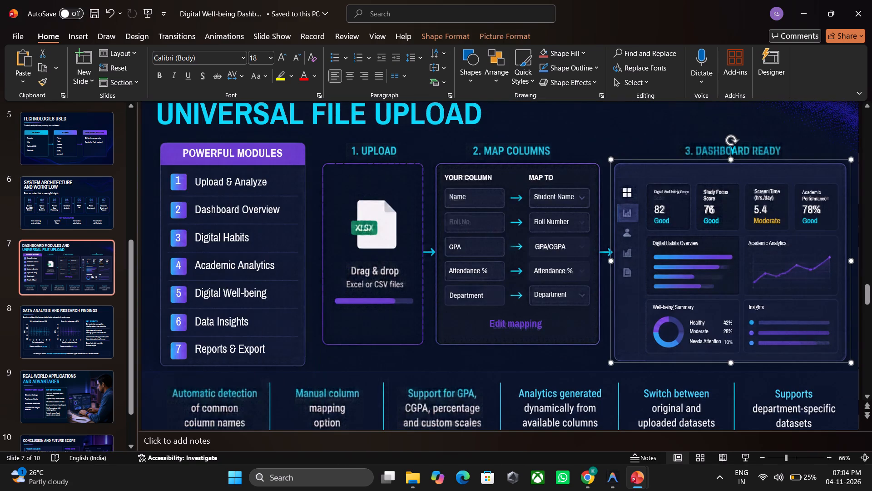
{"action": "scroll", "coordinate": [667, 229], "scroll_direction": "down", "scroll_amount": 1, "text": "ctrl"}
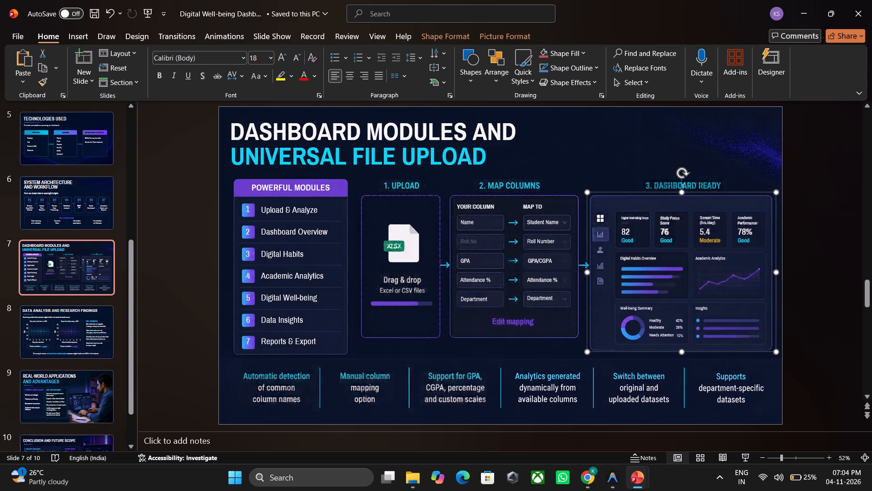
{"action": "left_click", "coordinate": [673, 150]}
{"action": "left_click", "coordinate": [602, 148]}
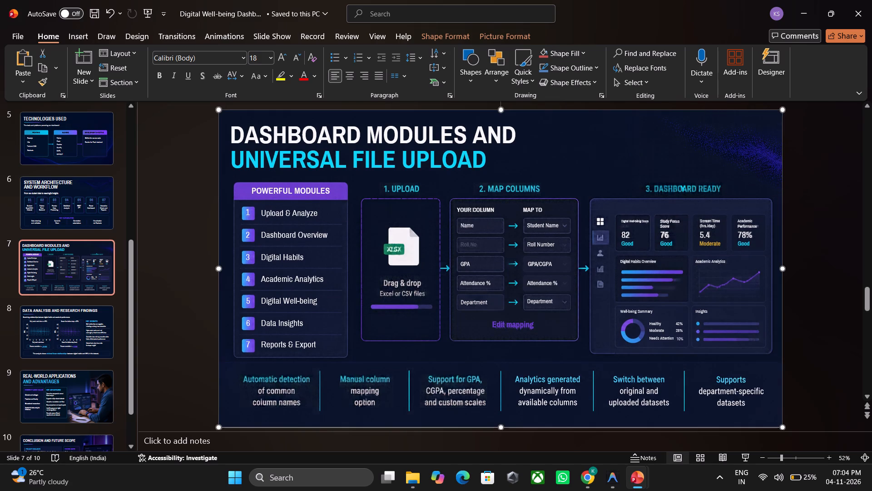
{"action": "key", "text": "Down"}
{"action": "key", "text": "Up"}
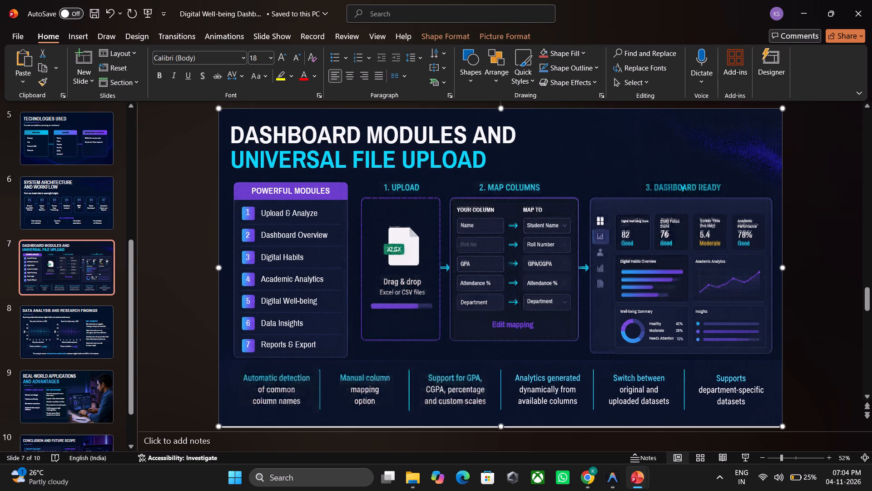
{"action": "key", "text": "Up"}
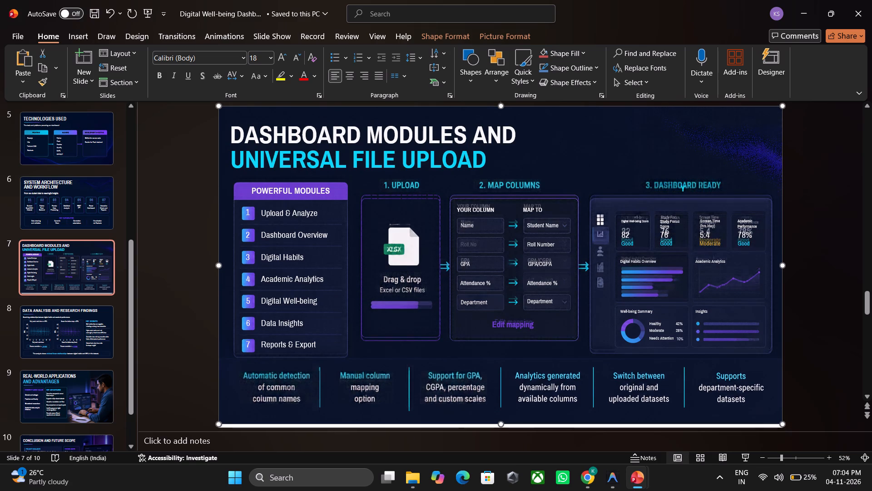
{"action": "key", "text": "Down"}
{"action": "key", "text": "Down"}
{"action": "key", "text": "Up"}
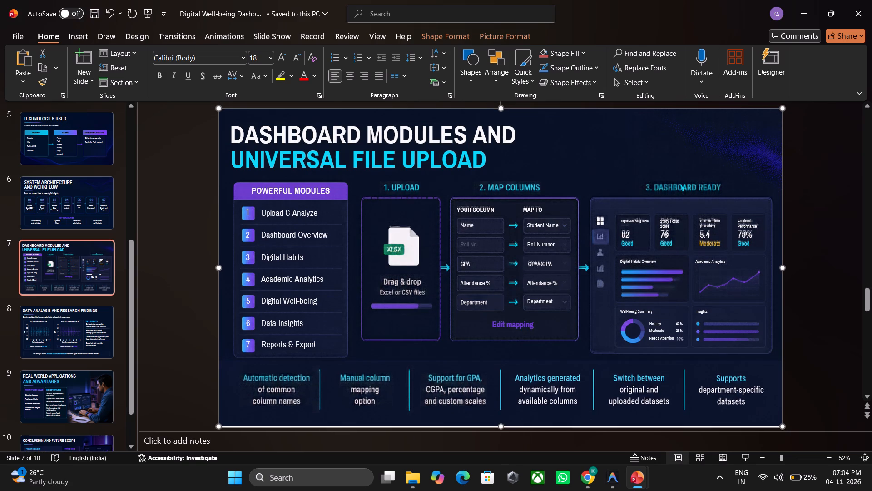
{"action": "left_click", "coordinate": [184, 169]}
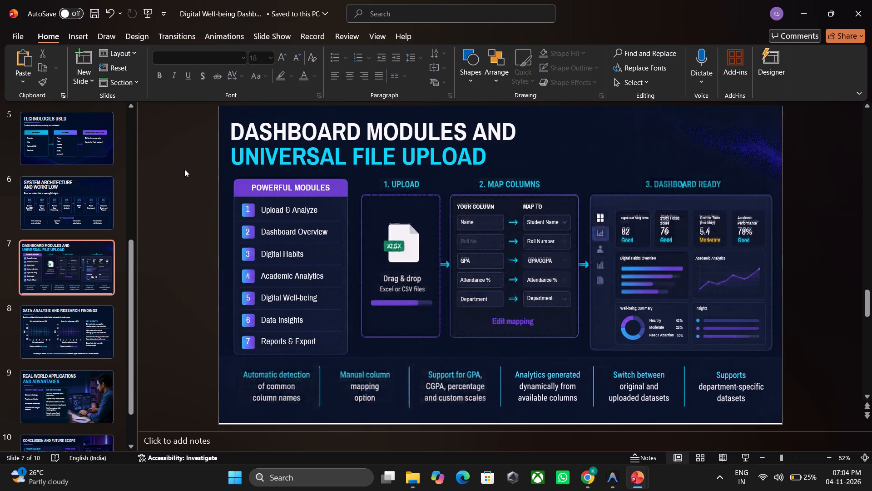
Look through the slides up to the conclusion slide and back to the title slide.
{"action": "key", "text": "Down"}
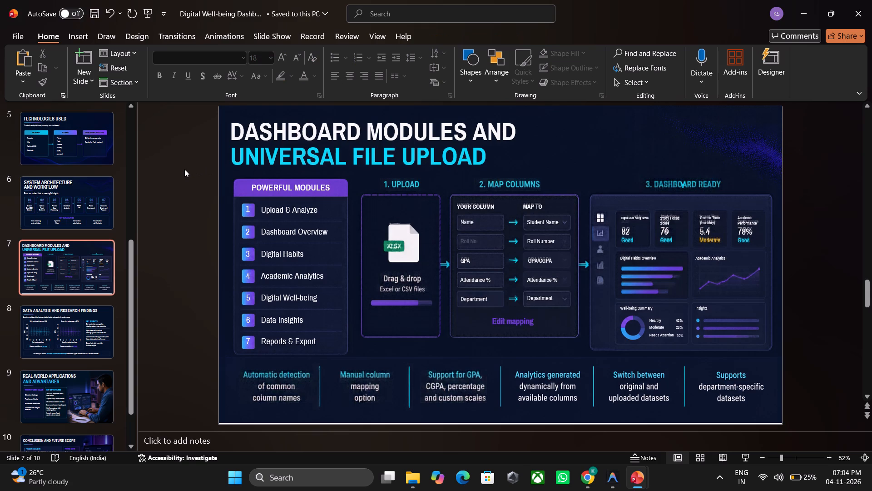
{"action": "key", "text": "Down"}
{"action": "key", "text": "Down"}
{"action": "key", "text": "Down"}
{"action": "key", "text": "Down"}
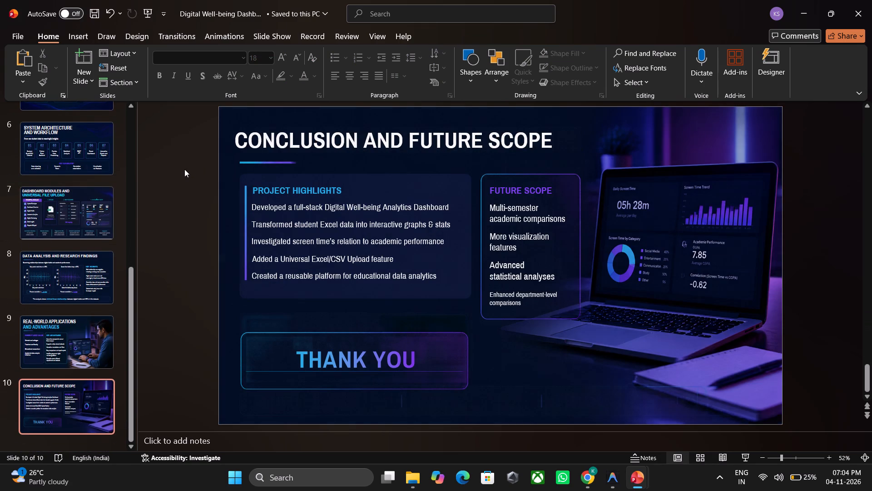
{"action": "key", "text": "Up"}
{"action": "key", "text": "Up"}
{"action": "key", "text": "Up"}
{"action": "key", "text": "Up"}
{"action": "key", "text": "Up"}
{"action": "key", "text": "Up"}
{"action": "key", "text": "Up"}
{"action": "key", "text": "Up"}
{"action": "key", "text": "Up"}
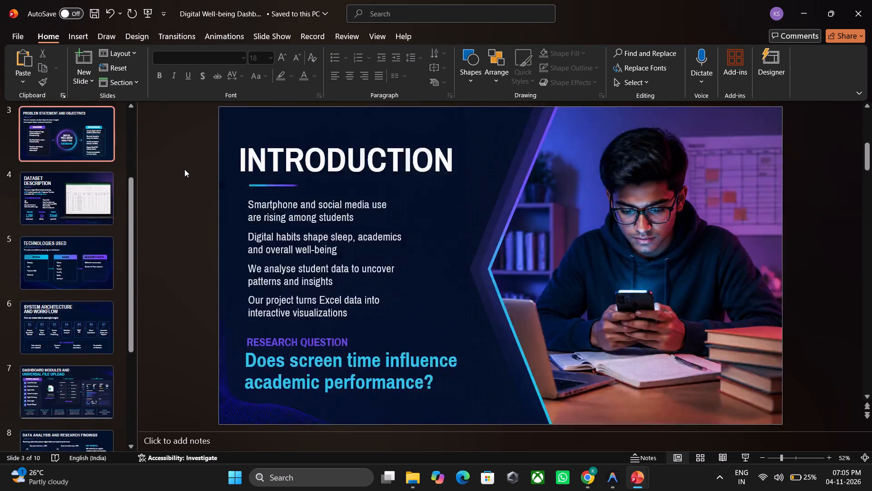
{"action": "key", "text": "Up"}
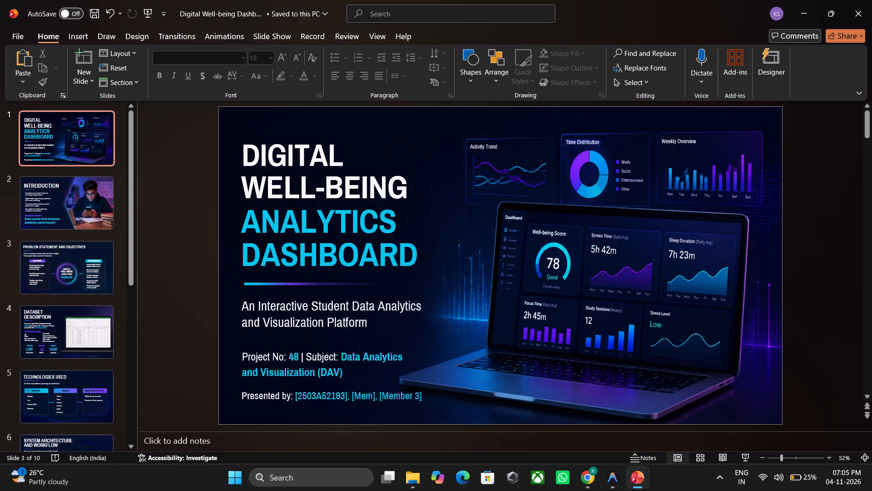
Play the slide show from the title slide through the Dashboard Modules slide to check text legibility, and exit it.
{"action": "left_click", "coordinate": [746, 456]}
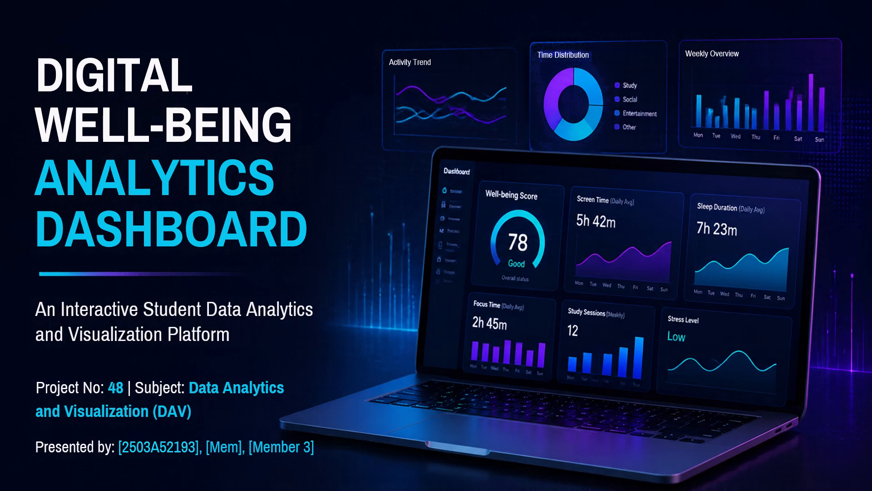
{"action": "key", "text": "Right"}
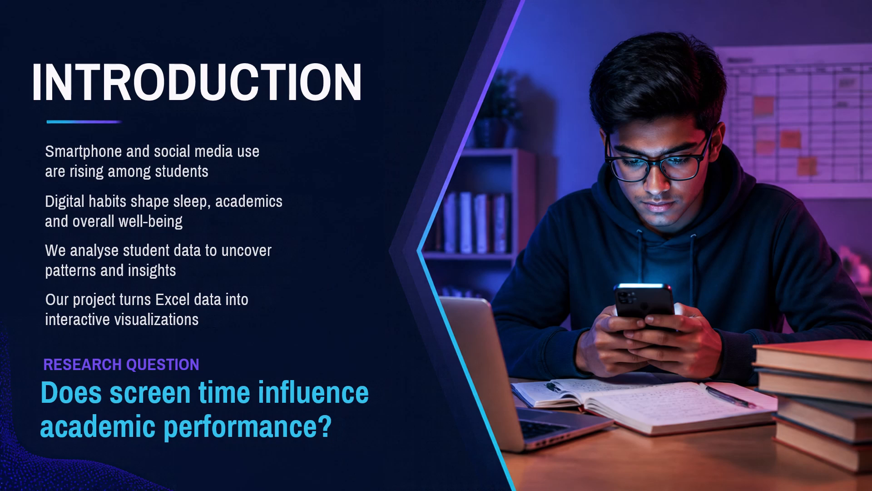
{"action": "key", "text": "Right"}
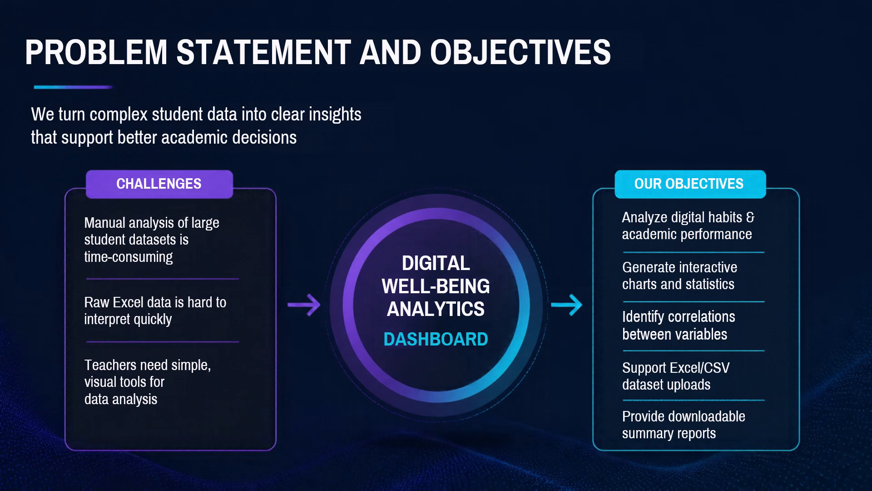
{"action": "key", "text": "Right"}
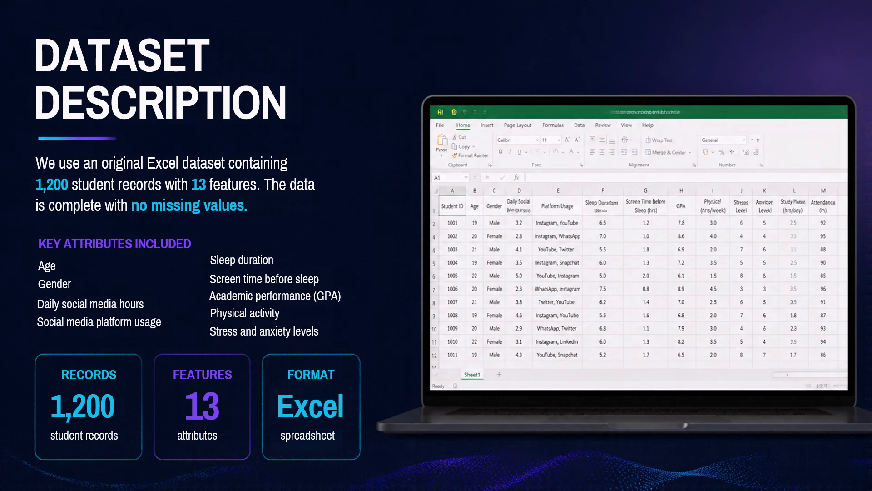
{"action": "key", "text": "Right"}
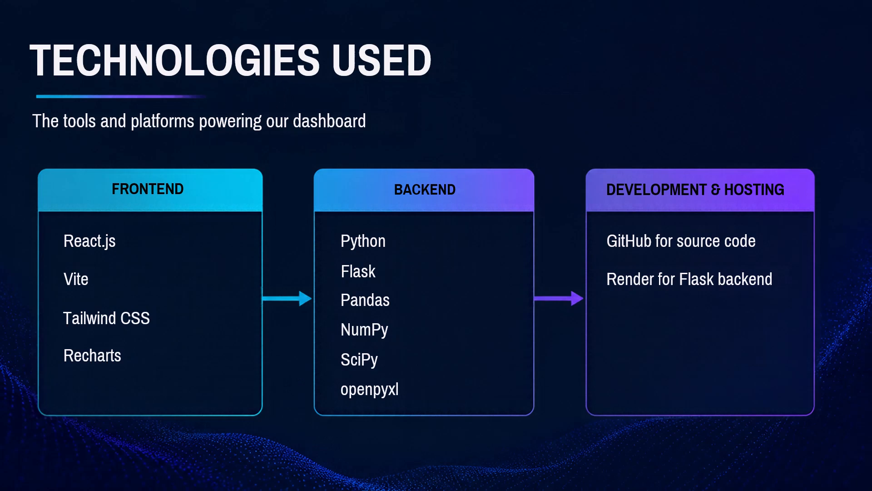
{"action": "key", "text": "Right"}
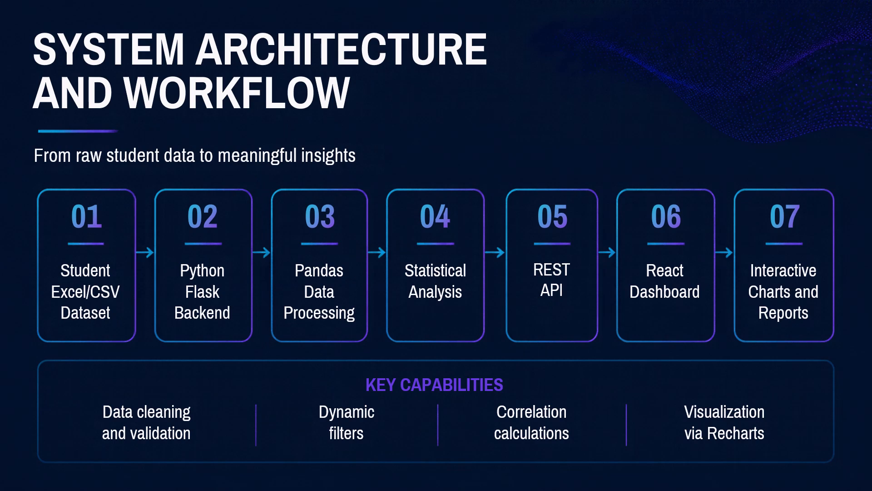
{"action": "key", "text": "Right"}
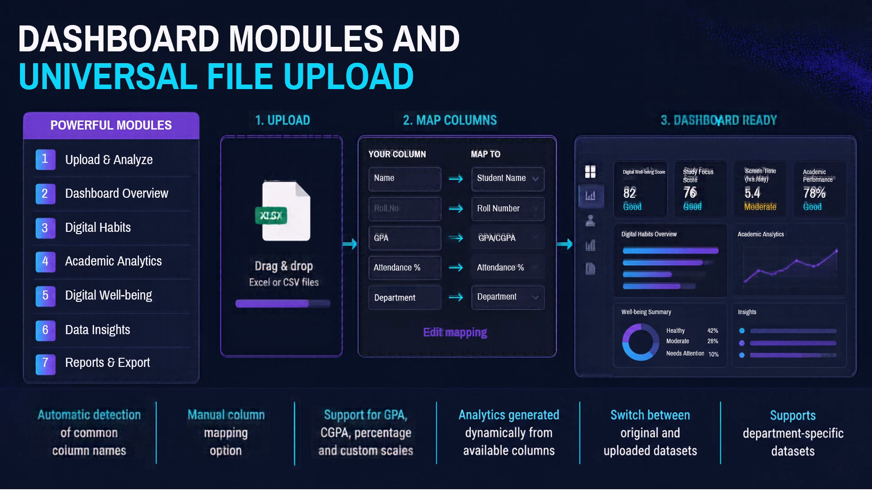
{"action": "key", "text": "Escape"}
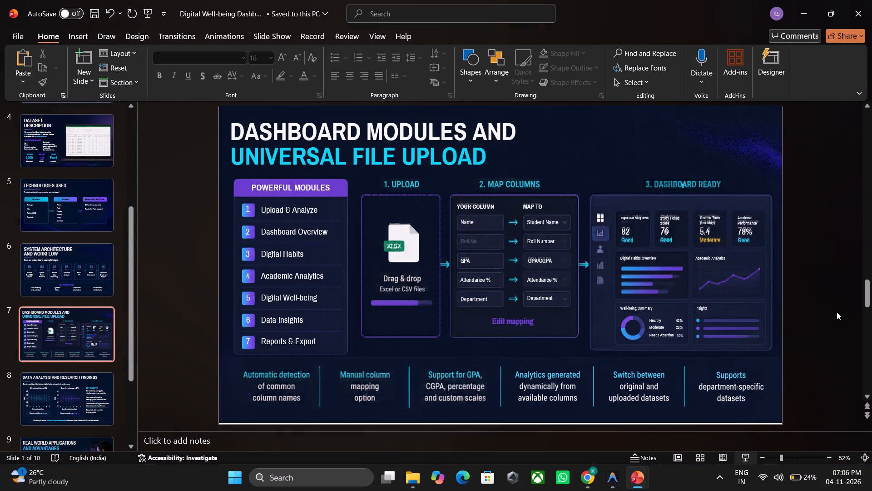
Move the "82" value on the Digital Well-being Score card slightly up over its ghosted copy in the background.
{"action": "scroll", "coordinate": [713, 235], "scroll_direction": "up", "scroll_amount": 3, "text": "ctrl"}
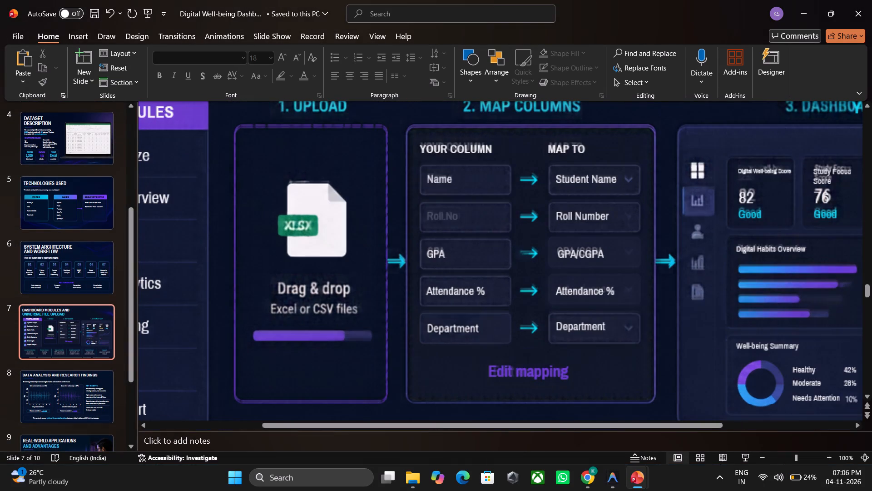
{"action": "left_click", "coordinate": [752, 195]}
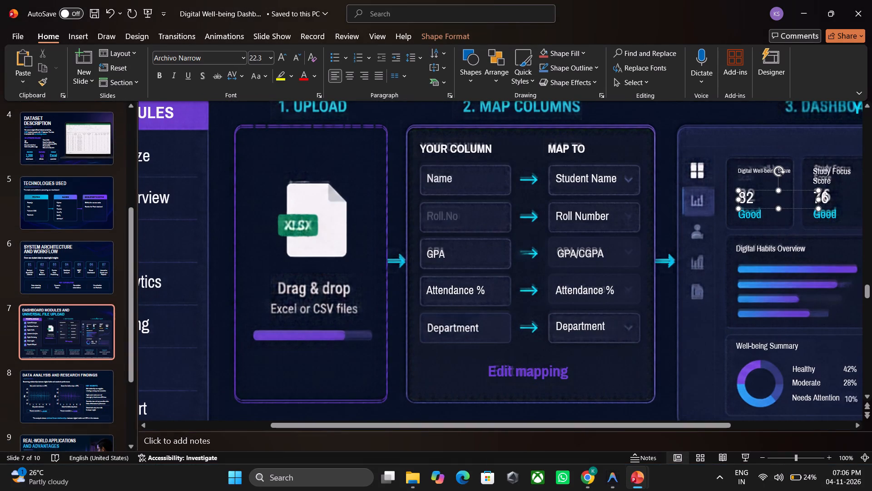
{"action": "left_click", "coordinate": [765, 201]}
{"action": "left_click", "coordinate": [752, 199]}
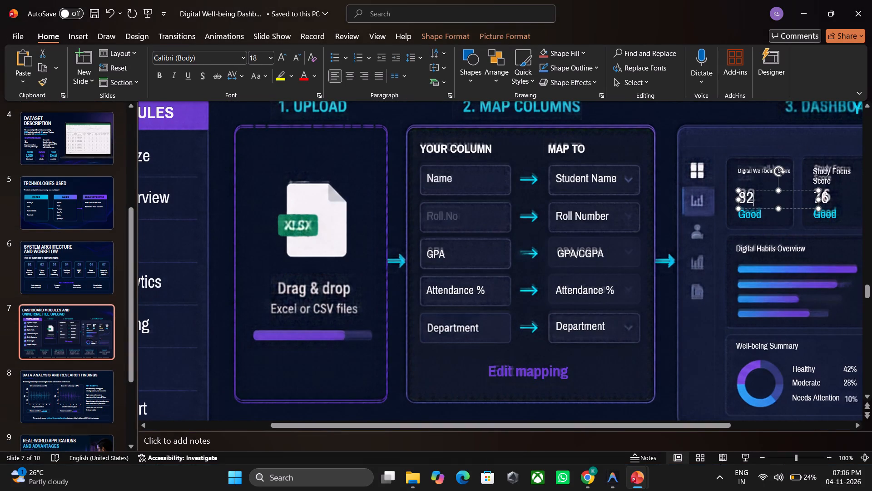
{"action": "left_click", "coordinate": [762, 203]}
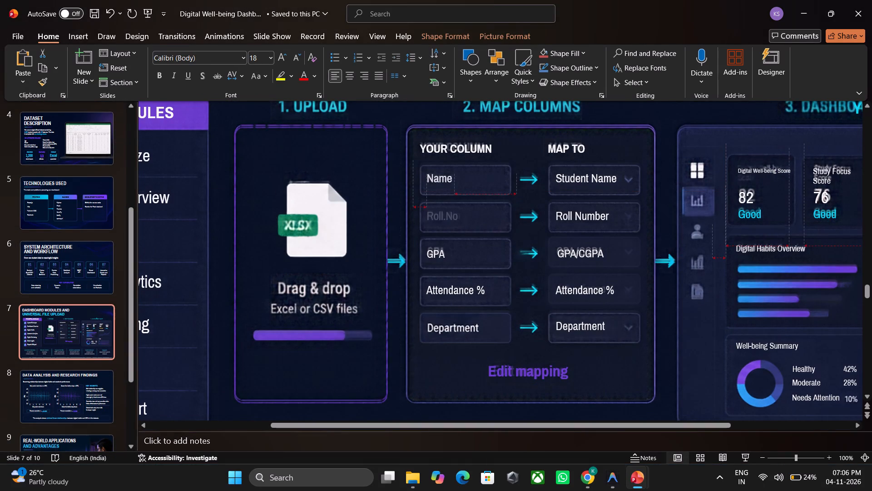
{"action": "left_click", "coordinate": [751, 195]}
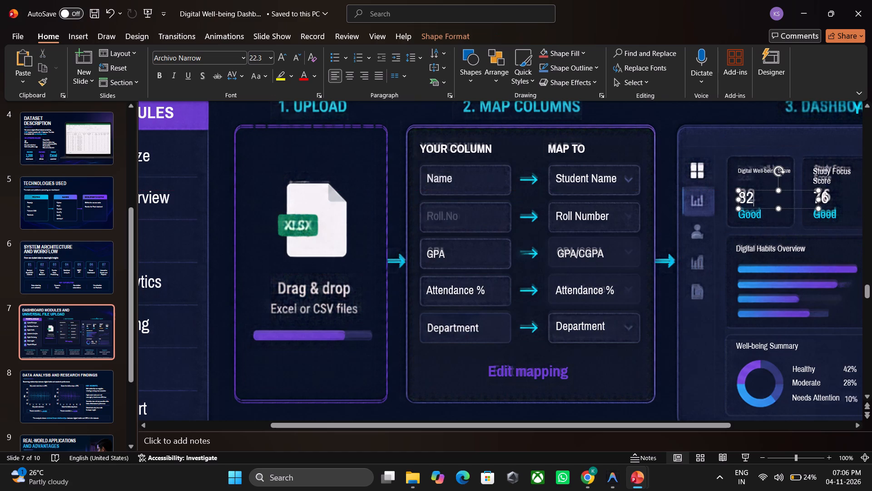
{"action": "left_click", "coordinate": [755, 204]}
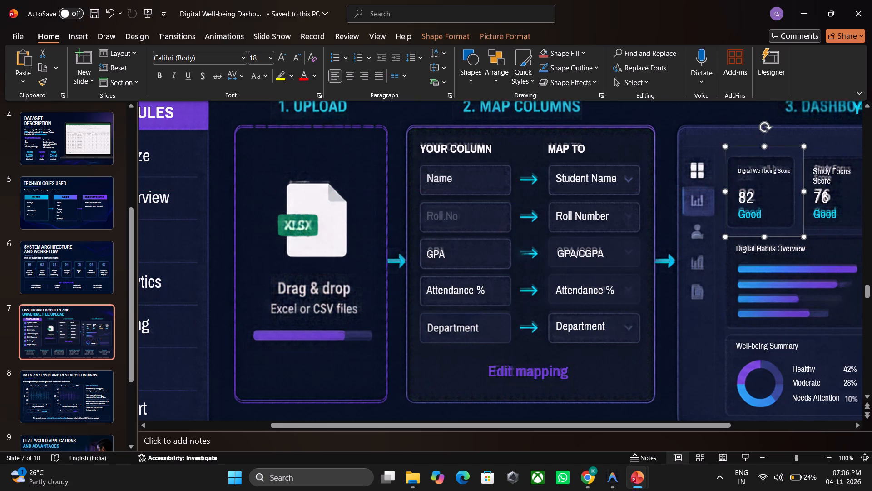
{"action": "left_click", "coordinate": [749, 198]}
{"action": "left_click", "coordinate": [757, 192]}
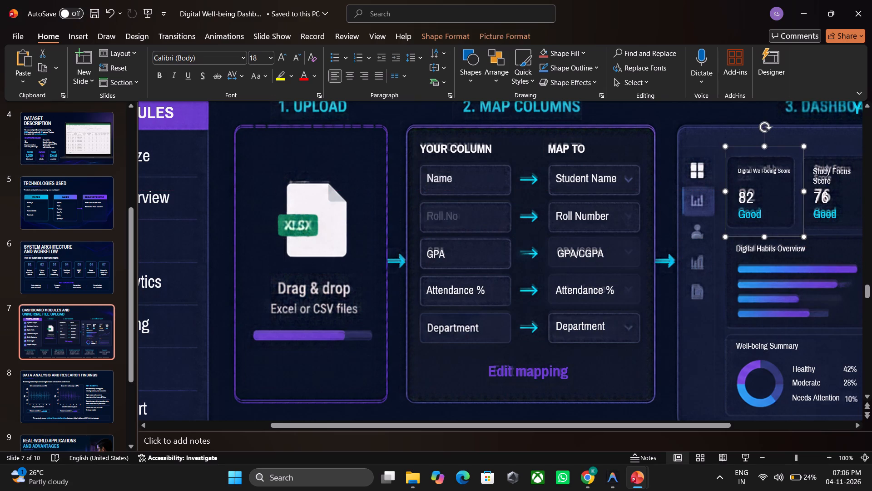
{"action": "left_click", "coordinate": [749, 197]}
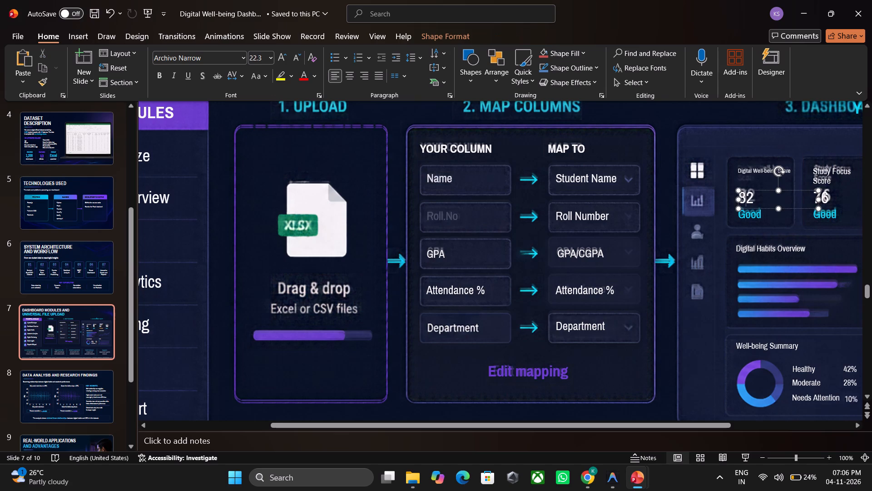
{"action": "left_click", "coordinate": [753, 197]}
{"action": "key", "text": "Up"}
{"action": "key", "text": "Up"}
{"action": "key", "text": "Up"}
{"action": "key", "text": "Up"}
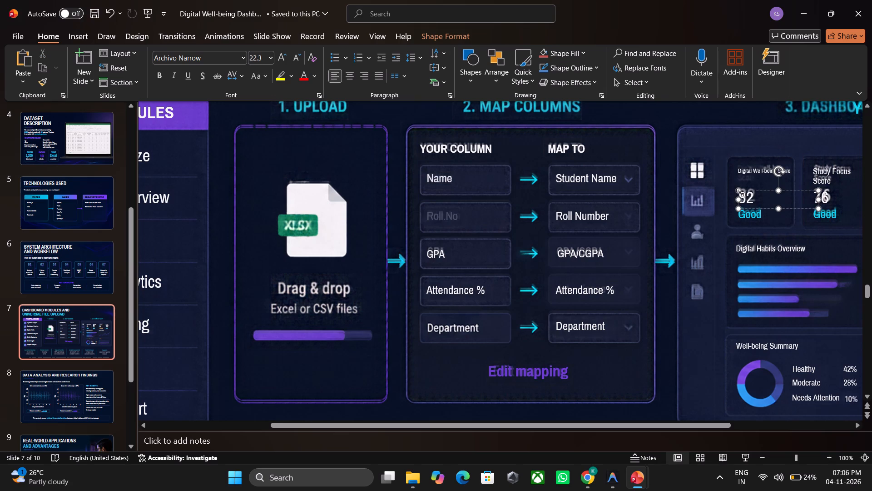
{"action": "left_click", "coordinate": [749, 191]}
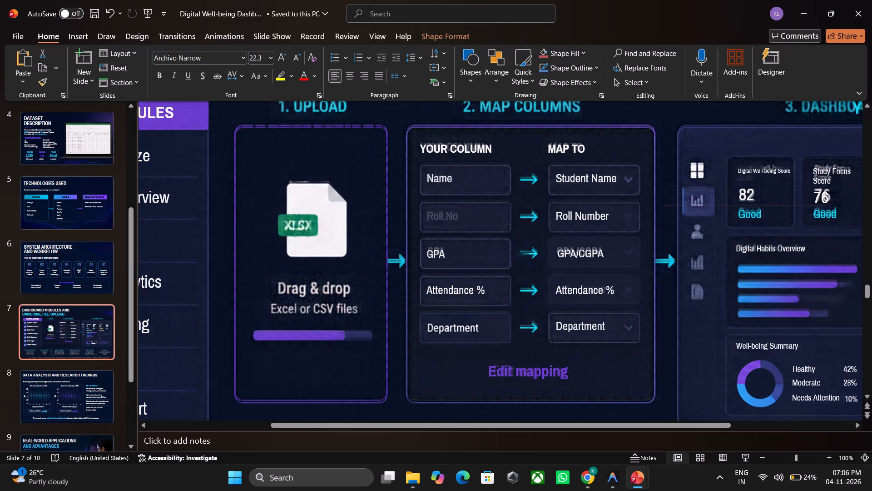
Move the "Good" label under the "82" value slightly up over its ghosted copy.
{"action": "left_click", "coordinate": [757, 215]}
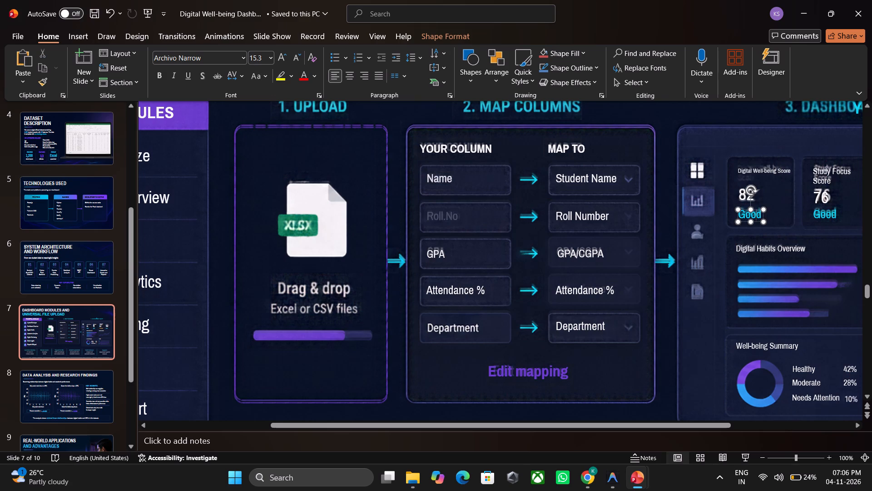
{"action": "left_click", "coordinate": [762, 214]}
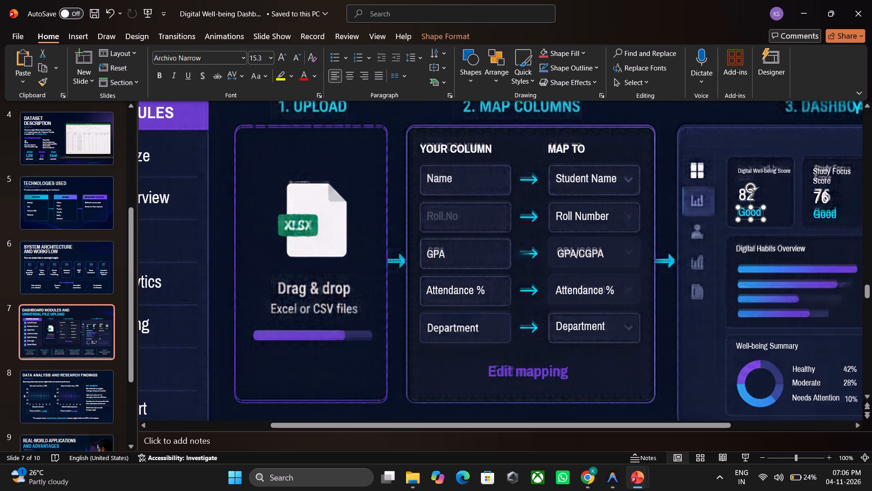
Move the "GPA/CGPA" and "GPA" labels in the Map Columns panel slightly up over their ghosted background copies.
{"action": "scroll", "coordinate": [813, 209], "scroll_direction": "left", "scroll_amount": 5}
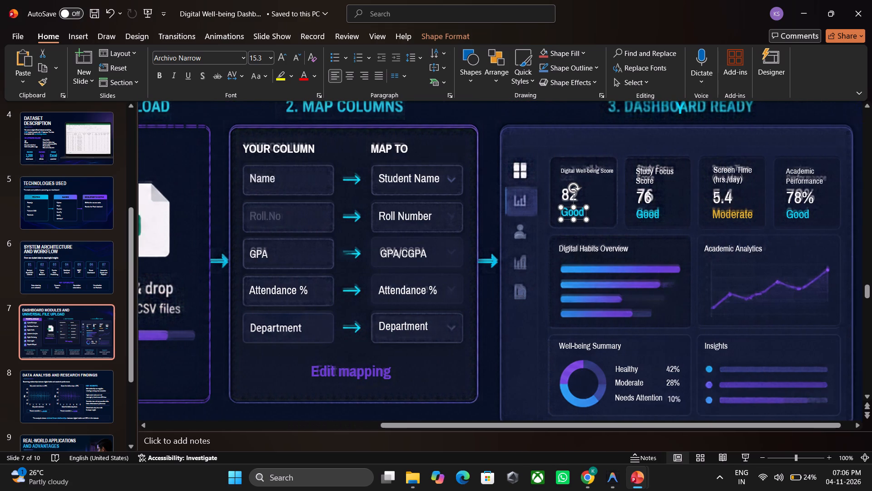
{"action": "scroll", "coordinate": [813, 209], "scroll_direction": "left", "scroll_amount": 2}
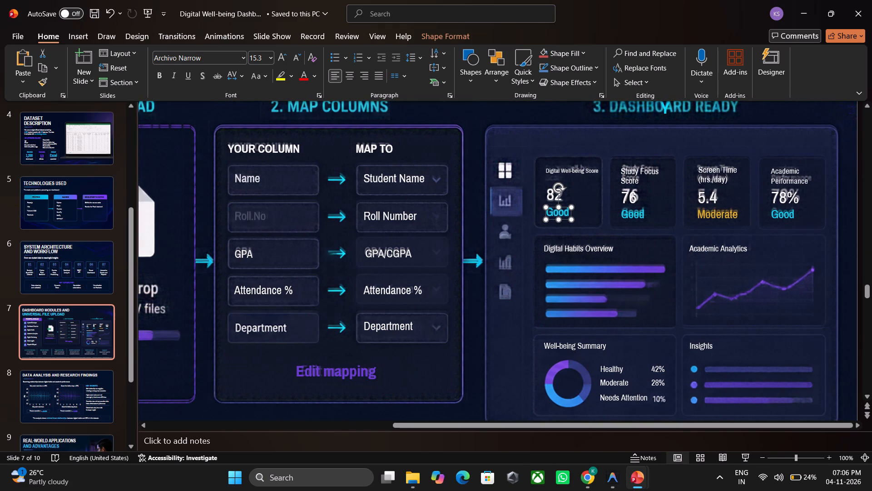
{"action": "left_click", "coordinate": [400, 255]}
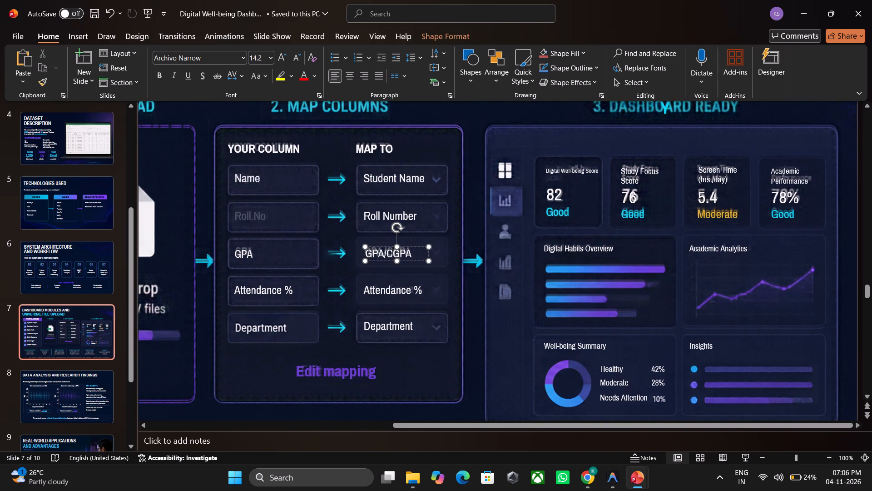
{"action": "left_click", "coordinate": [426, 254]}
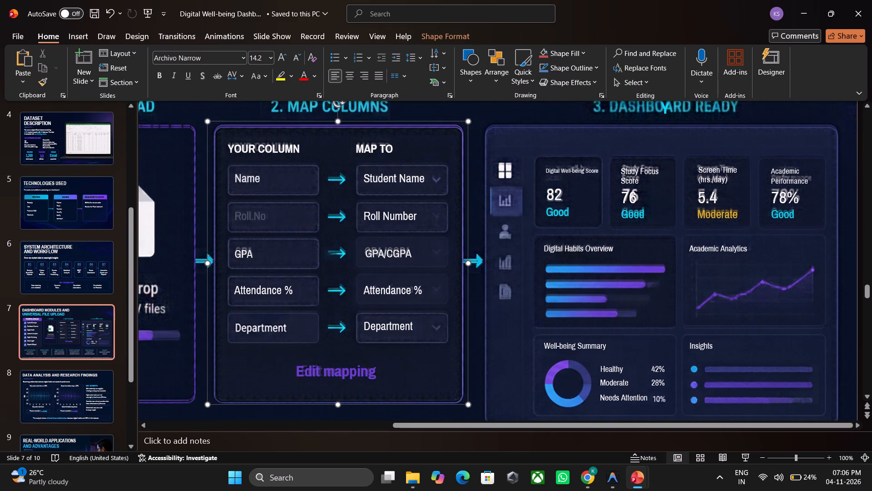
{"action": "left_click", "coordinate": [418, 254]}
{"action": "left_click", "coordinate": [412, 254]}
{"action": "left_click", "coordinate": [410, 254]}
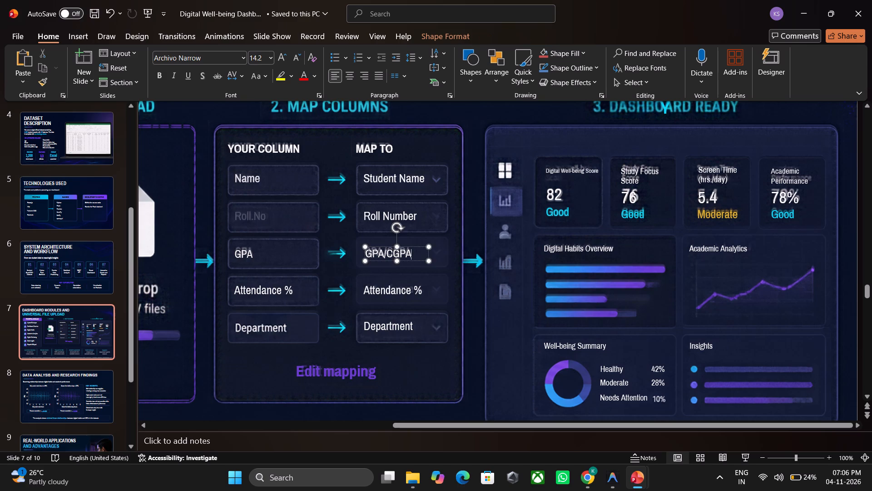
{"action": "left_click", "coordinate": [411, 261]}
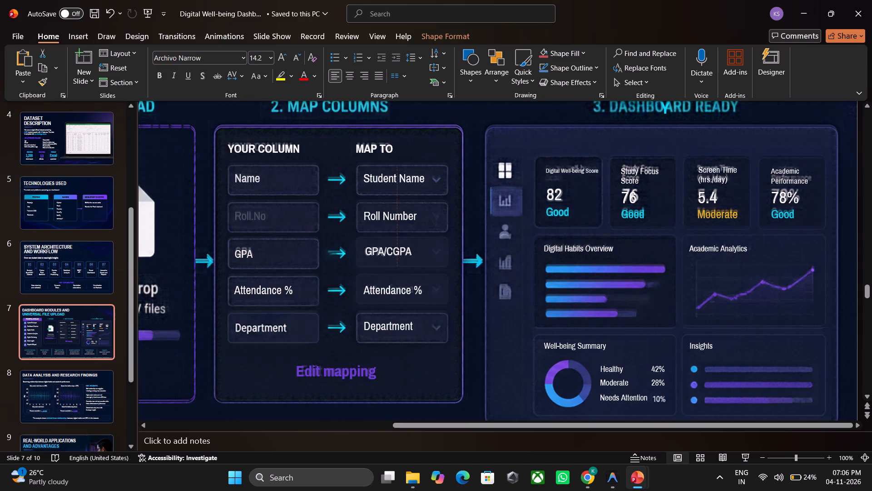
{"action": "left_click", "coordinate": [247, 256]}
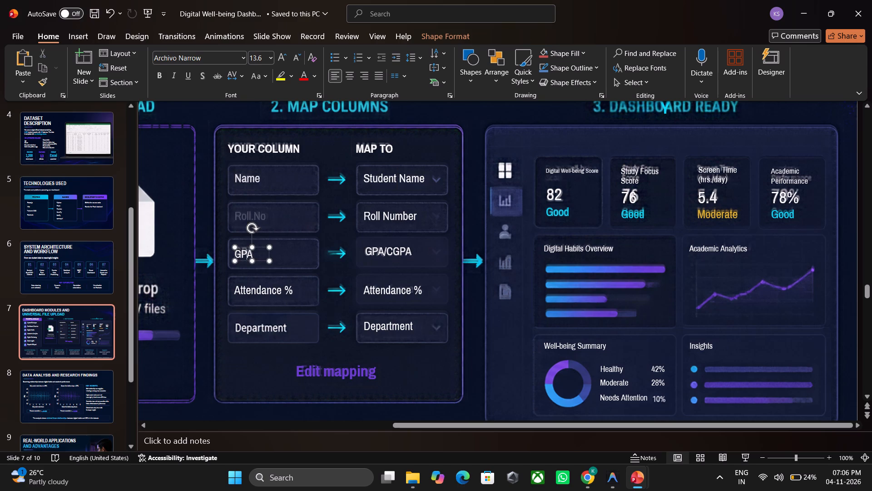
{"action": "left_click", "coordinate": [258, 259]}
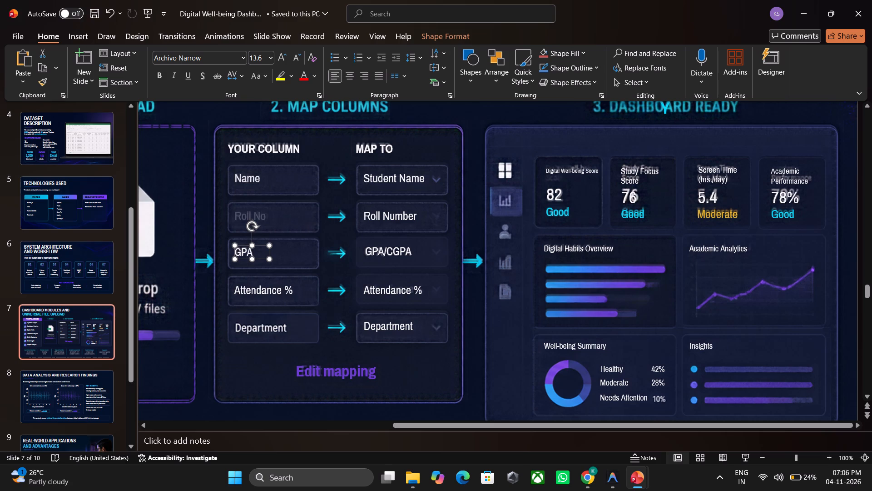
Move the "MAP TO" and "YOUR COLUMN" headings slightly up, shifting "YOUR COLUMN" a little left as well.
{"action": "left_click", "coordinate": [373, 145]}
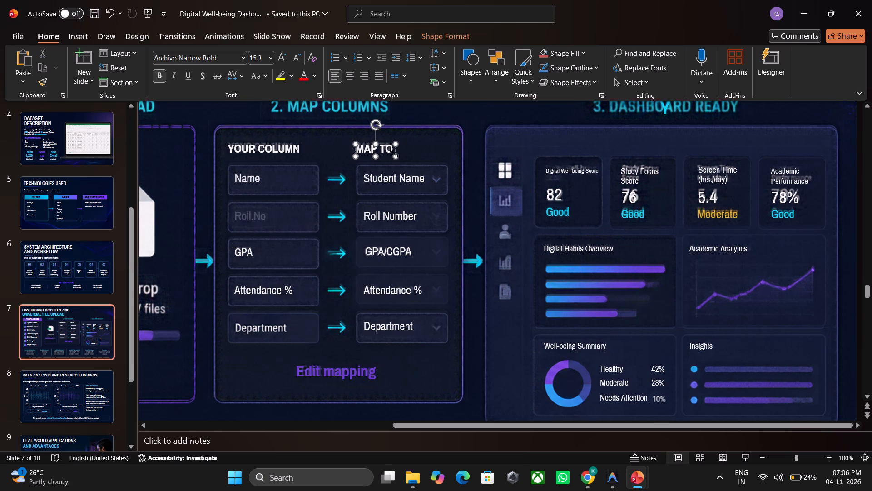
{"action": "left_click", "coordinate": [386, 155]}
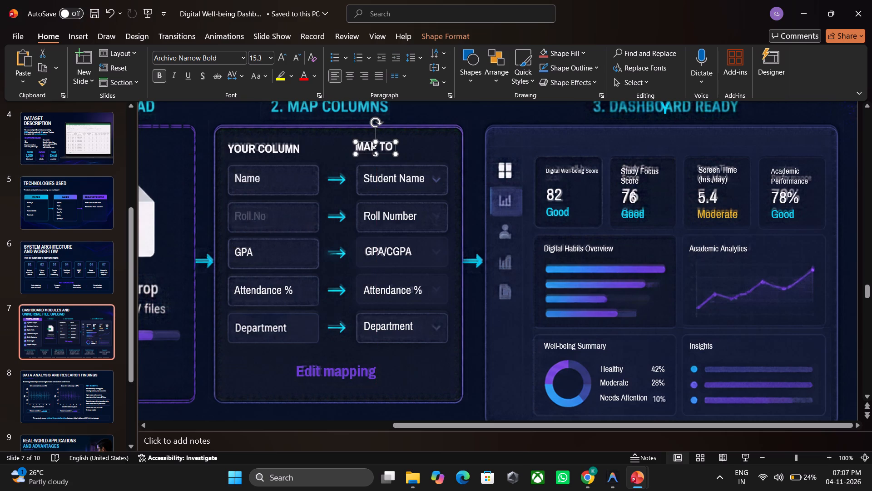
{"action": "left_click", "coordinate": [273, 149]}
{"action": "left_click", "coordinate": [287, 155]}
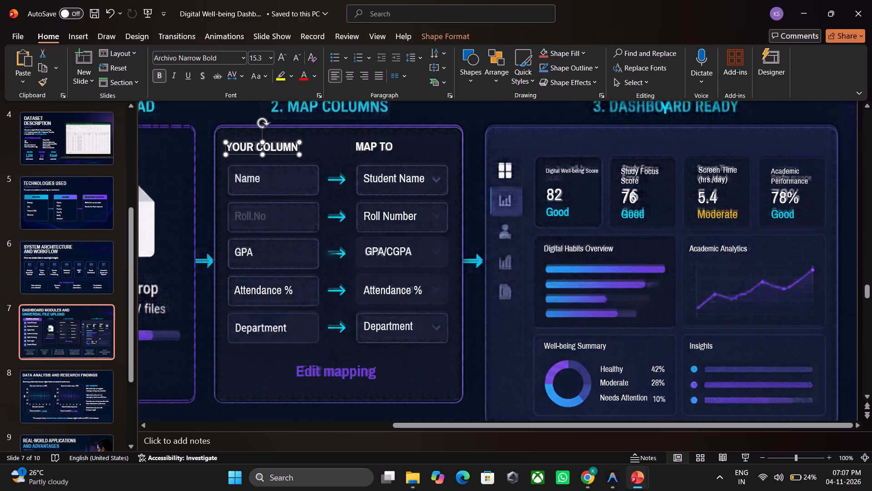
Move the four-square grid icon in the dashboard mockup's sidebar slightly up and right over its ghosted copy.
{"action": "left_click", "coordinate": [510, 173]}
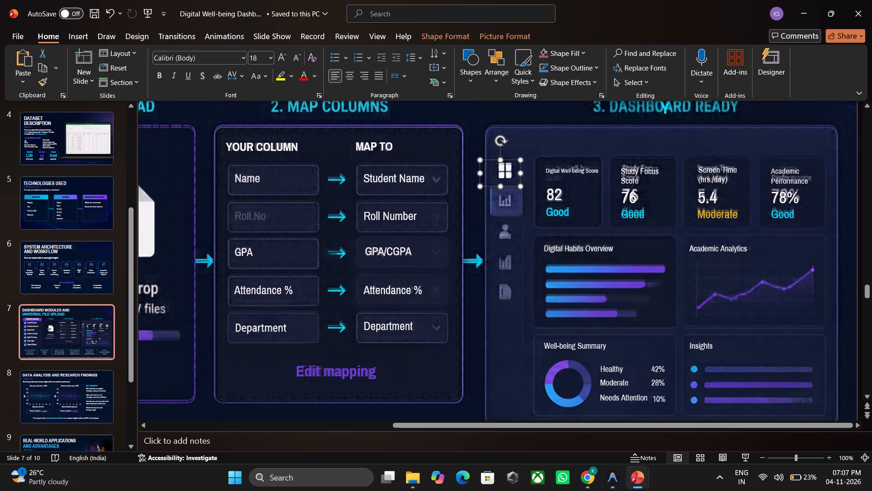
{"action": "left_click", "coordinate": [509, 185]}
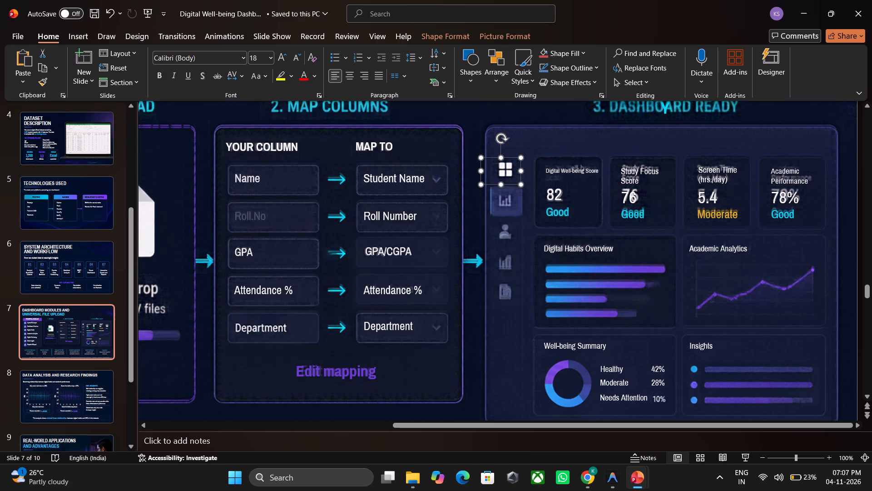
Move the "76" value, "Good" label and title on the Study Focus Score card slightly up over their ghosted copies.
{"action": "left_click", "coordinate": [631, 198]}
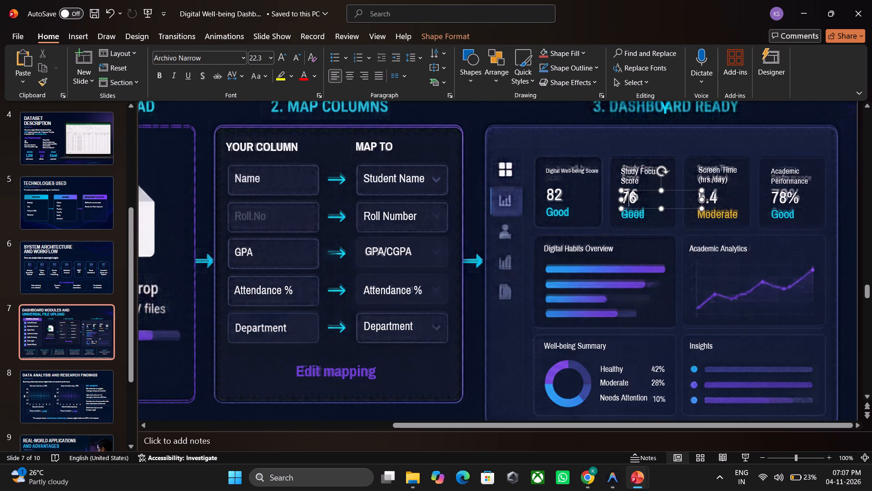
{"action": "left_click", "coordinate": [647, 208]}
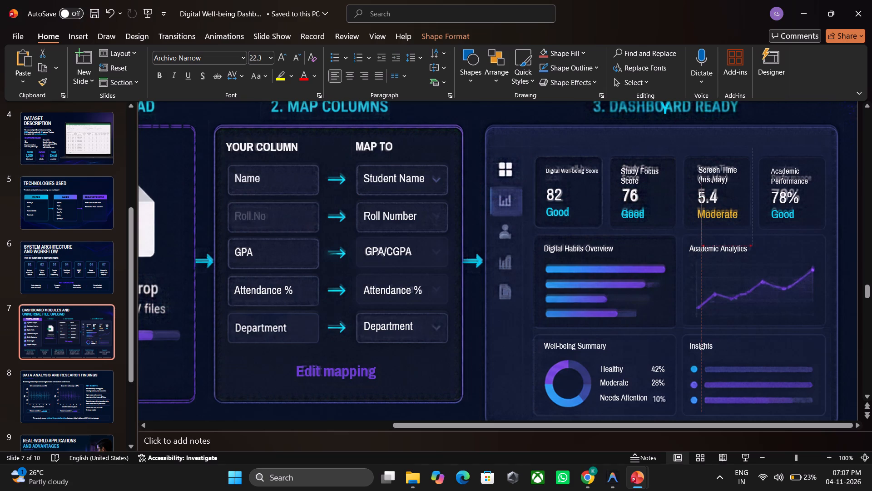
{"action": "left_click", "coordinate": [637, 217]}
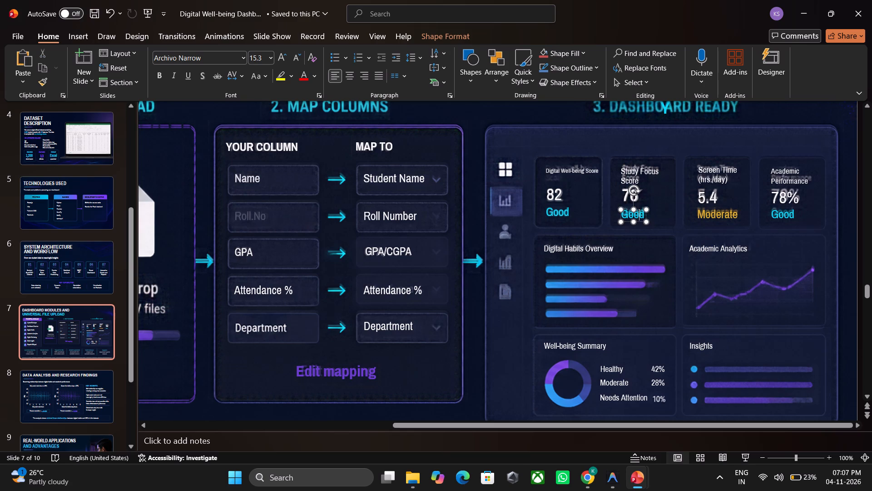
{"action": "left_click", "coordinate": [640, 221]}
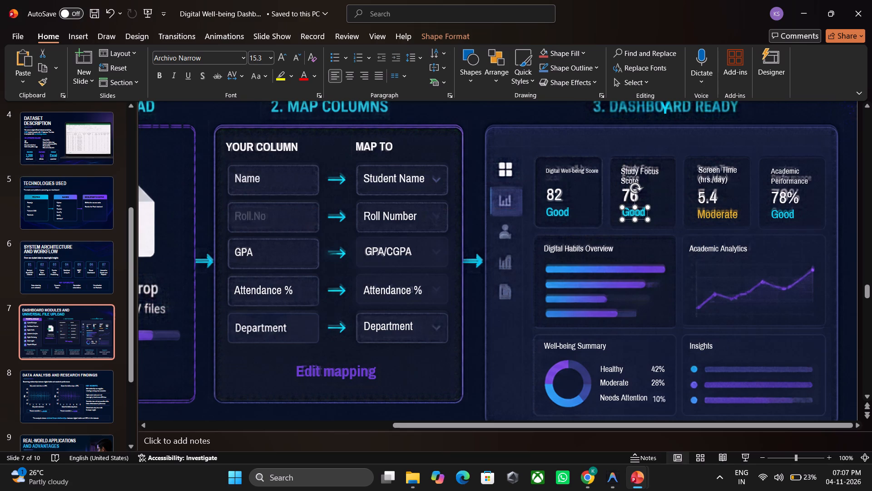
{"action": "key", "text": "Left"}
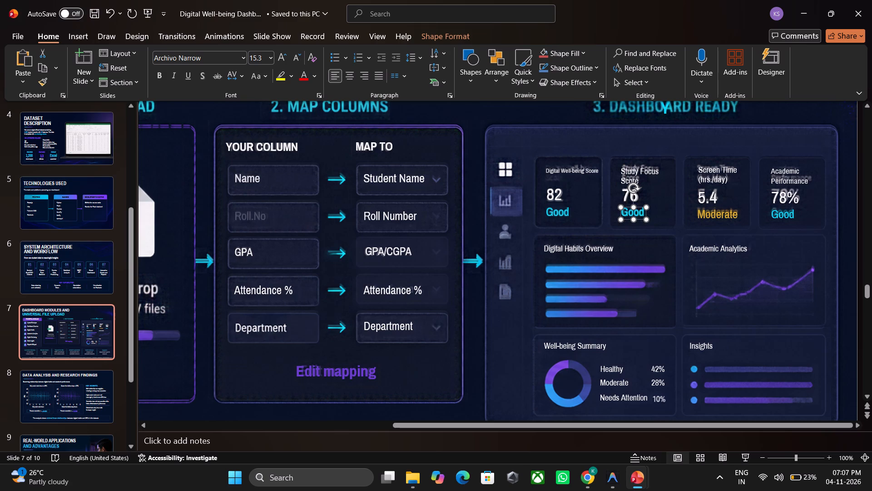
{"action": "left_click", "coordinate": [651, 171]}
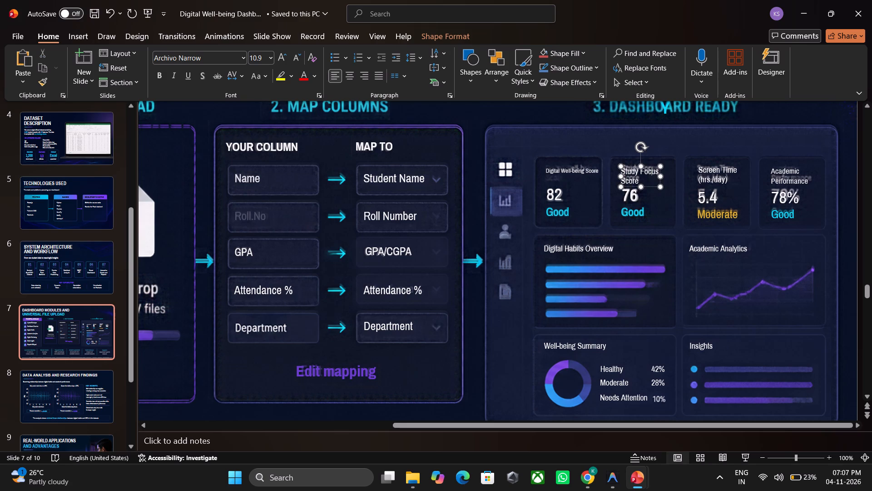
{"action": "left_click", "coordinate": [646, 185]}
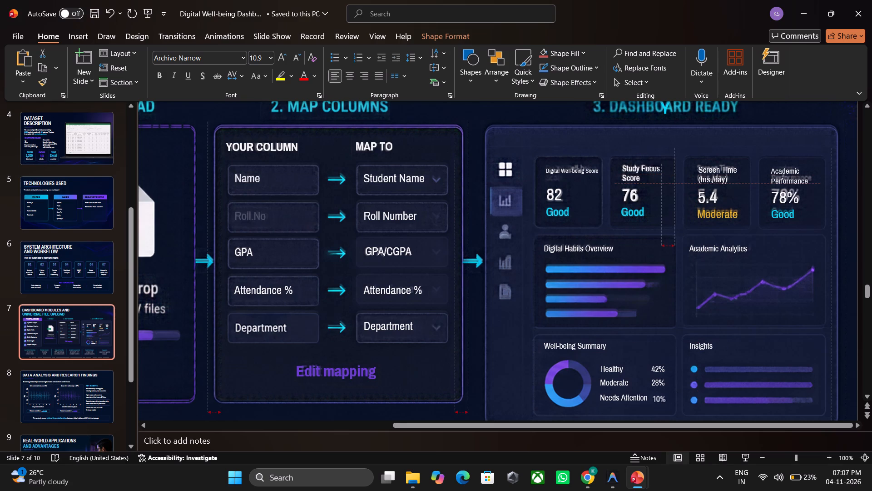
Move the "Screen Time (hrs./day)" title on its dashboard card slightly up over its ghosted copy.
{"action": "left_click", "coordinate": [725, 170]}
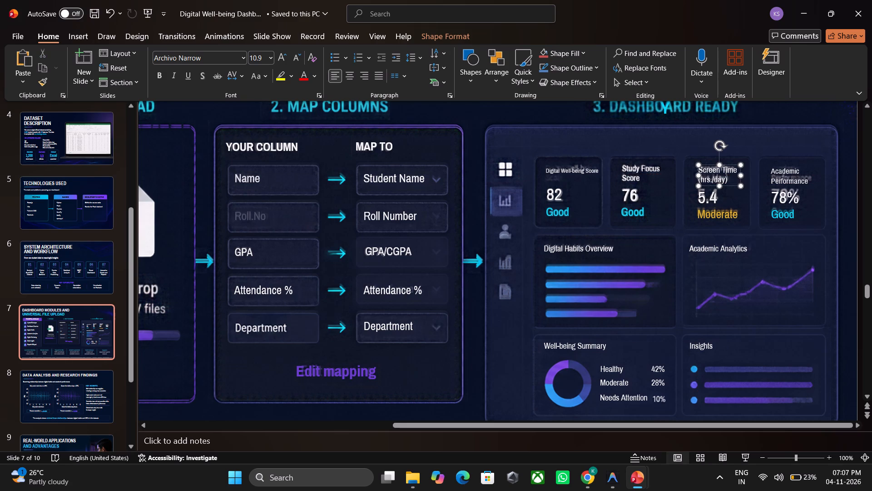
{"action": "left_click", "coordinate": [729, 186]}
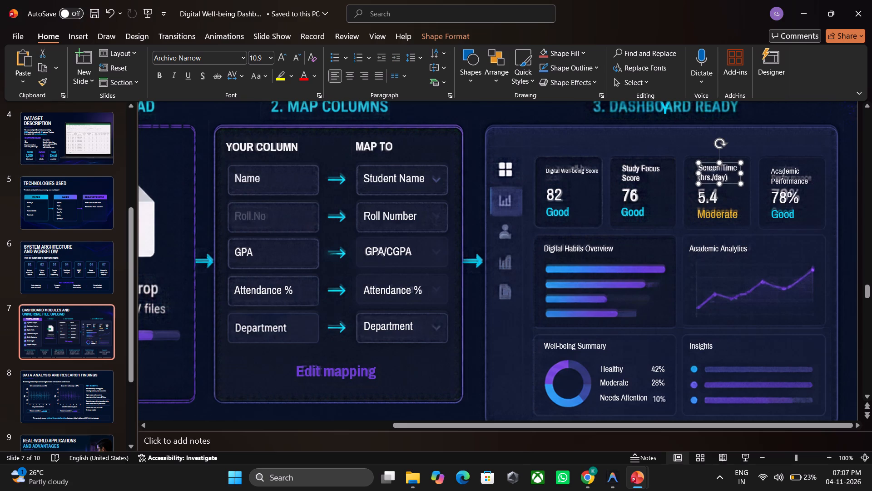
Move the "78%" value and the "Good" label on the Academic Performance card slightly up over their ghosted copies.
{"action": "left_click", "coordinate": [788, 180]}
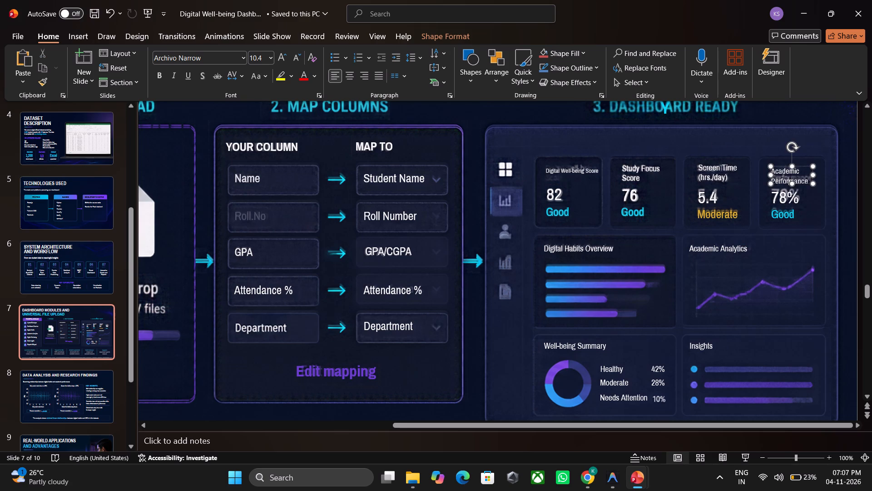
{"action": "left_click", "coordinate": [786, 202]}
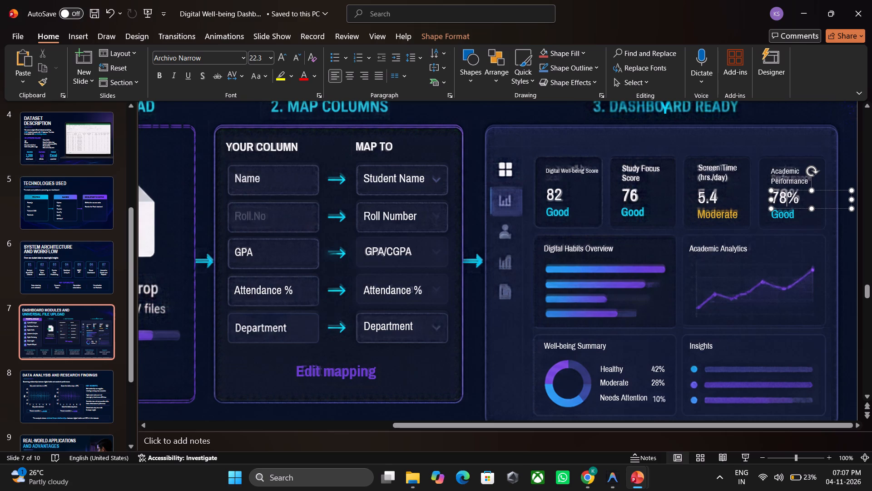
{"action": "left_click", "coordinate": [791, 208]}
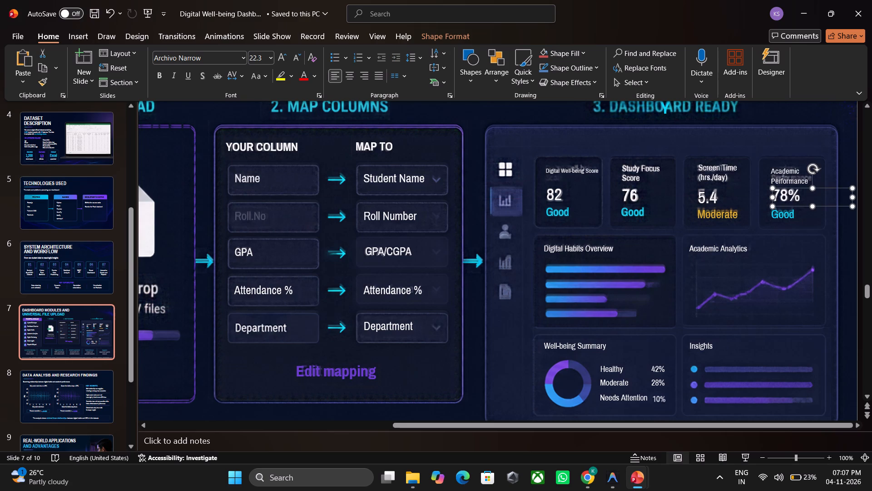
{"action": "left_click", "coordinate": [787, 217]}
{"action": "left_click", "coordinate": [790, 222]}
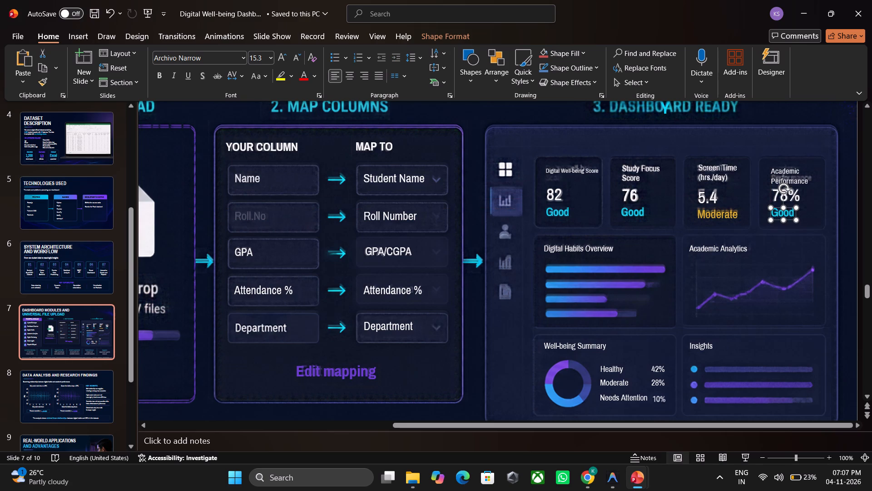
Nudge the lower bar-chart icon in the dashboard mockup's sidebar over its ghosted background copy.
{"action": "left_click", "coordinate": [505, 266]}
{"action": "left_click", "coordinate": [515, 275]}
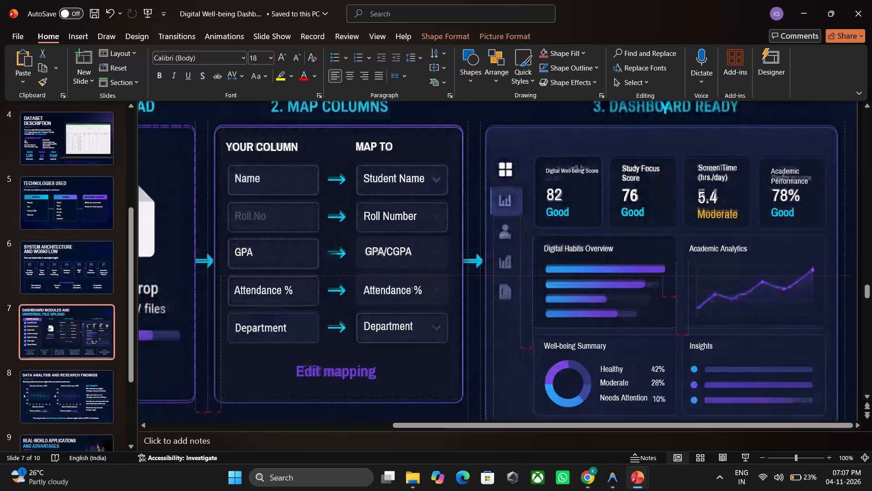
{"action": "left_click", "coordinate": [503, 316]}
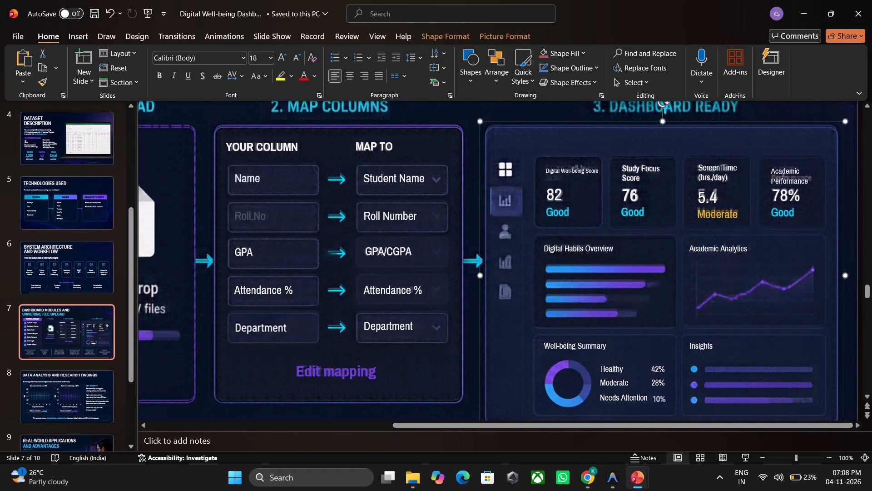
Move the "Edit mapping" text below the column mapping rows slightly right over its ghosted copy.
{"action": "scroll", "coordinate": [503, 316], "scroll_direction": "down", "scroll_amount": 1}
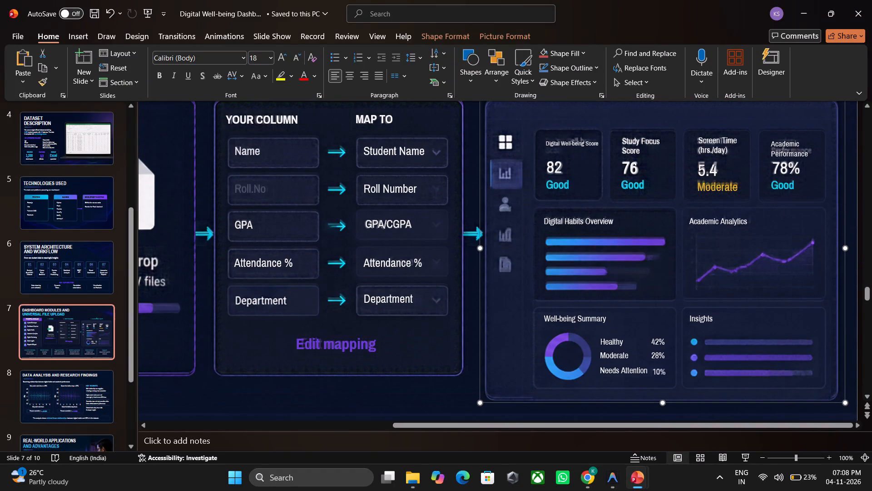
{"action": "left_click", "coordinate": [323, 351]}
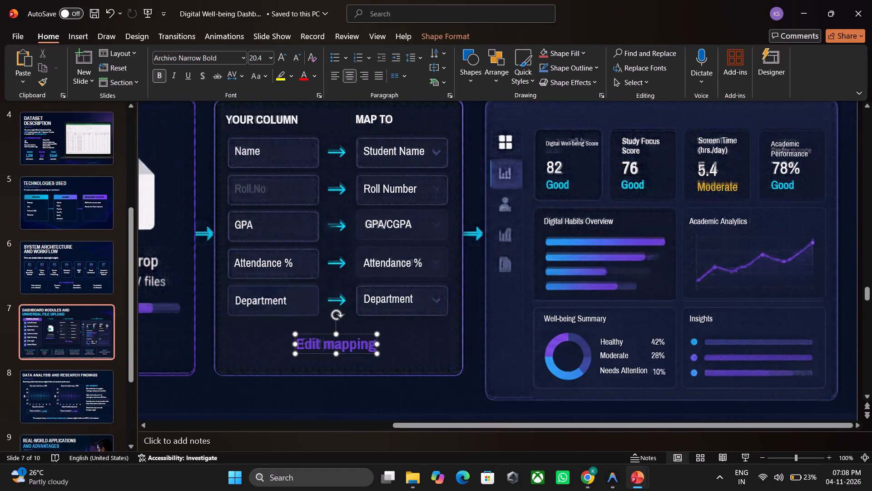
{"action": "left_click", "coordinate": [352, 353]}
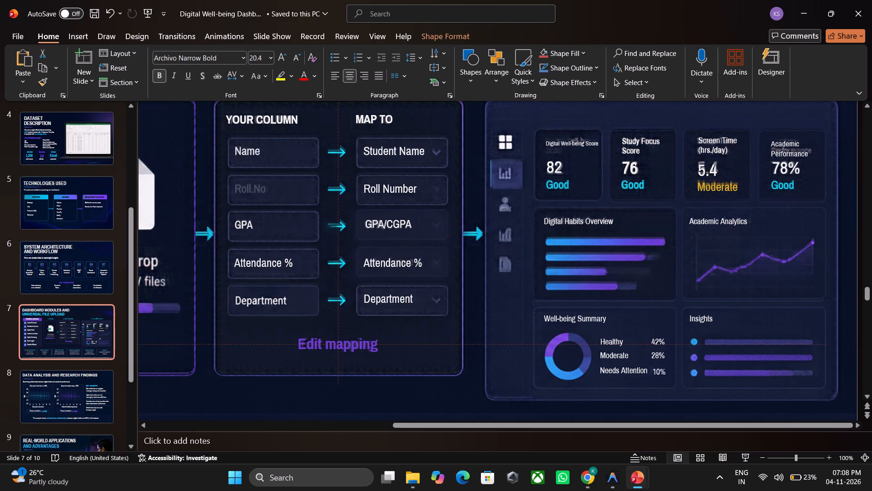
{"action": "left_click", "coordinate": [362, 401]}
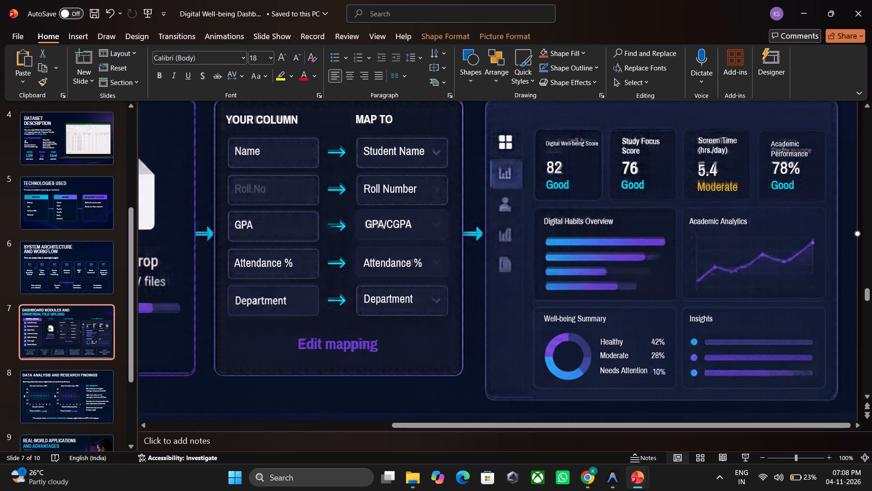
Preview the Dashboard Modules and Universal File Upload slide in the slide show, starting from the System Architecture slide.
{"action": "scroll", "coordinate": [415, 349], "scroll_direction": "down", "scroll_amount": 4, "text": "ctrl"}
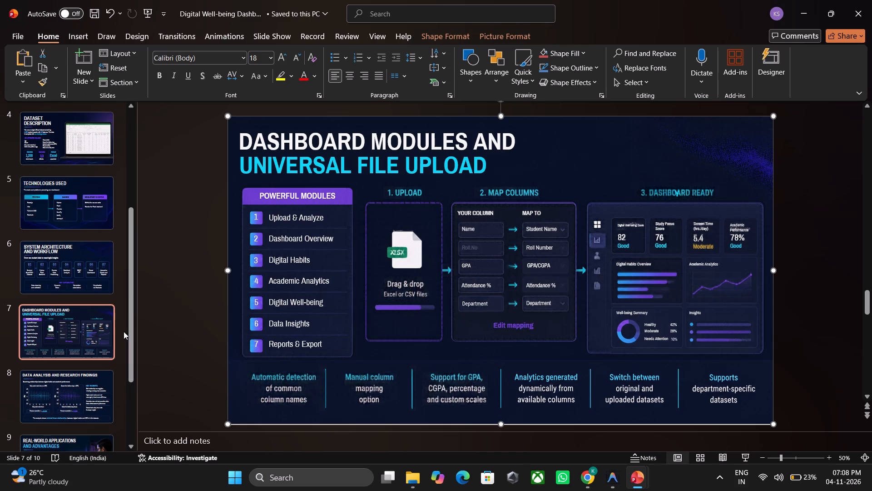
{"action": "left_click", "coordinate": [84, 276]}
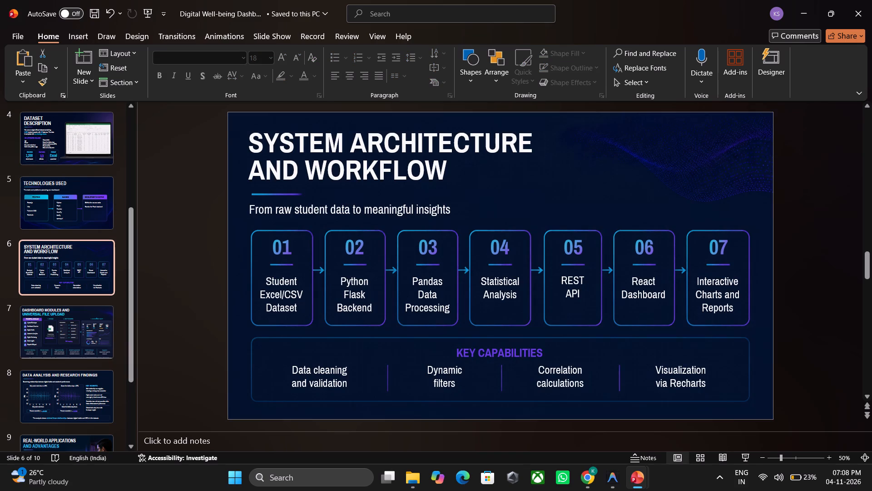
{"action": "left_click", "coordinate": [748, 453]}
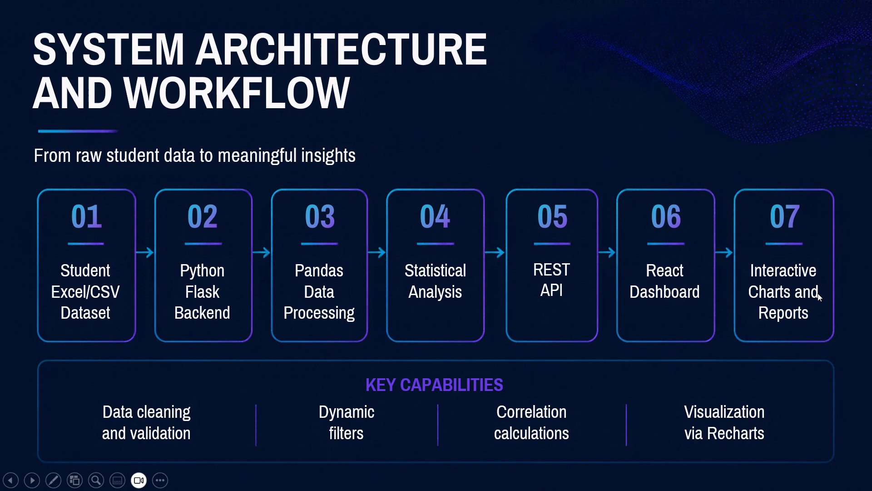
{"action": "key", "text": "Right"}
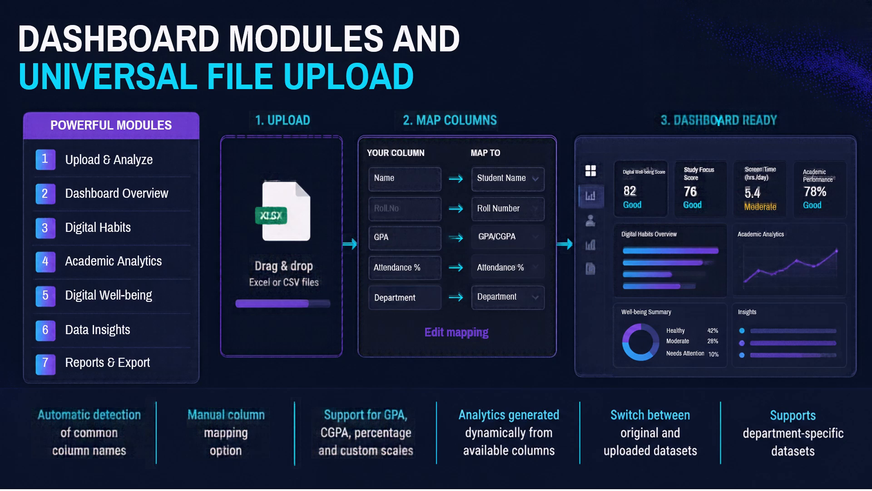
{"action": "key", "text": "Escape"}
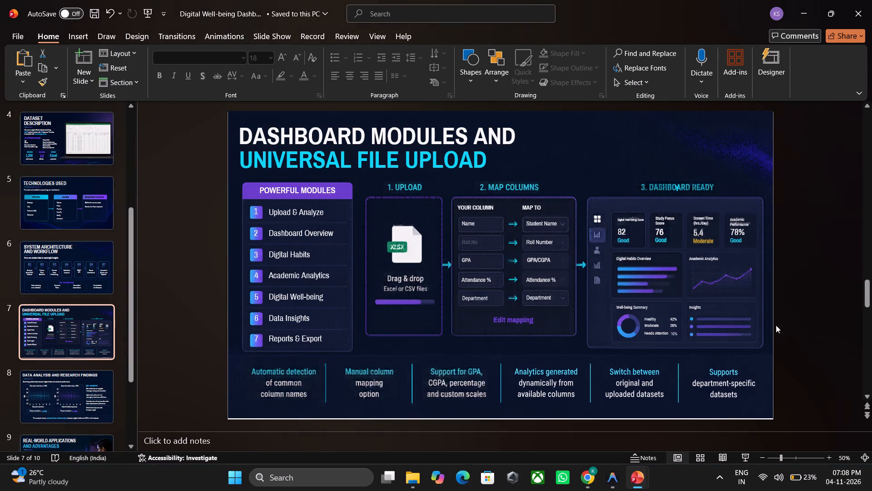
Move the "5.4" value and the "Moderate" label on the Screen Time card slightly up over their ghosted copies.
{"action": "scroll", "coordinate": [709, 237], "scroll_direction": "up", "scroll_amount": 5, "text": "ctrl"}
{"action": "scroll", "coordinate": [709, 237], "scroll_direction": "left", "scroll_amount": 6}
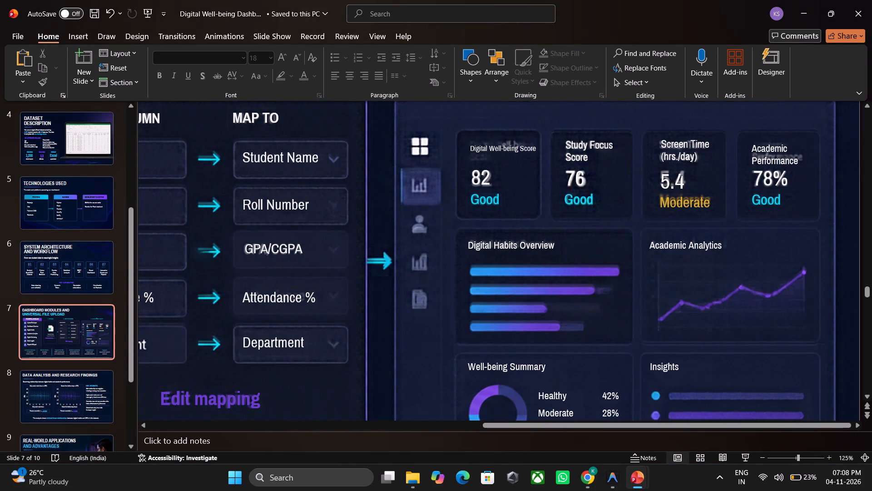
{"action": "left_click", "coordinate": [687, 186]}
{"action": "left_click", "coordinate": [679, 184]}
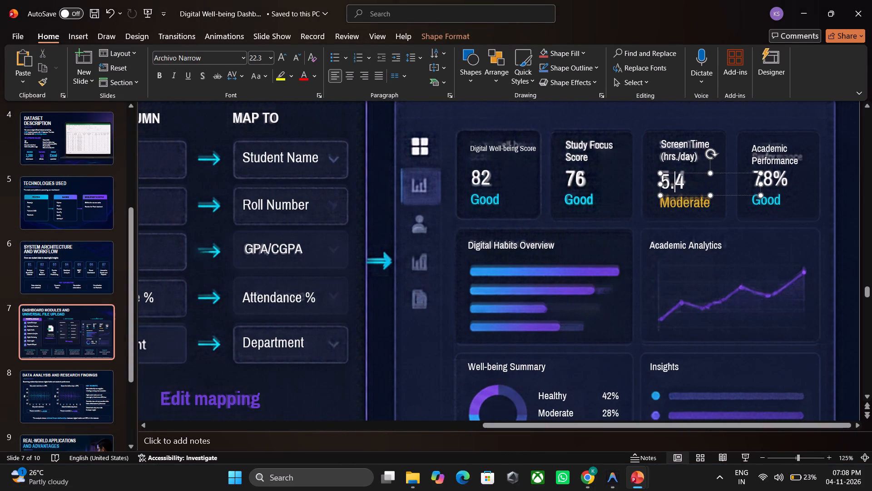
{"action": "left_click", "coordinate": [679, 194]}
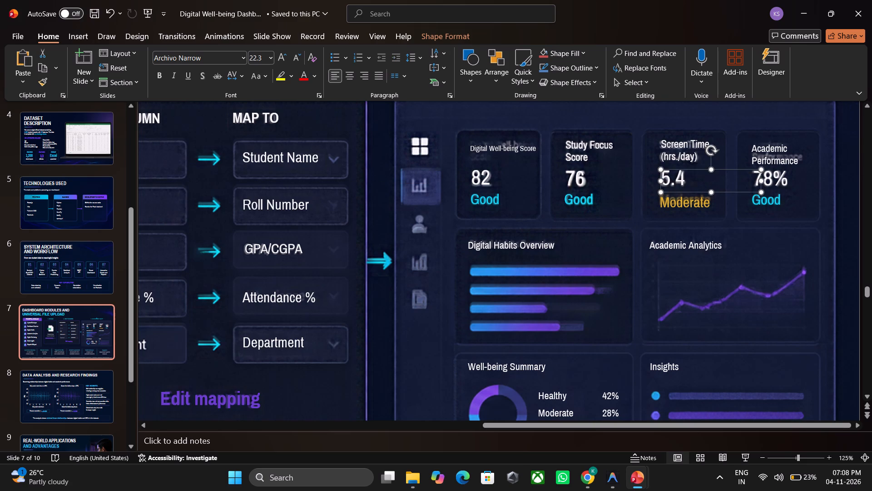
{"action": "left_click", "coordinate": [681, 204]}
{"action": "left_click", "coordinate": [684, 211]}
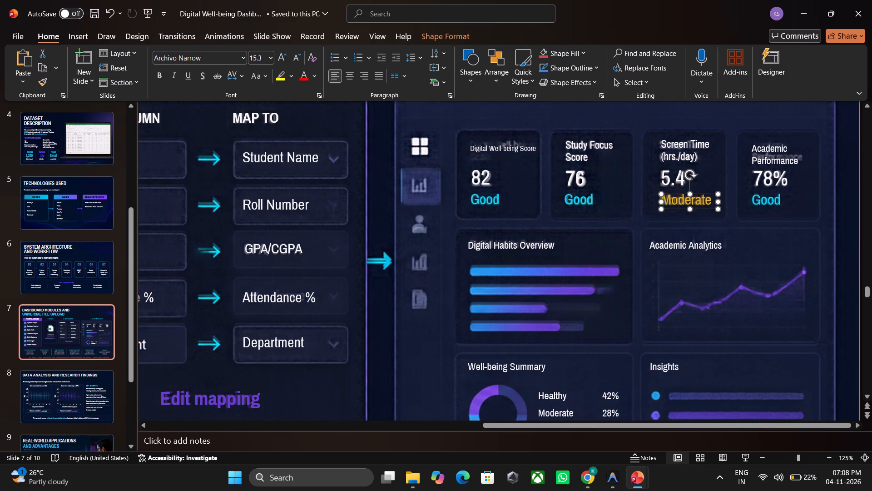
{"action": "left_click", "coordinate": [673, 221]}
{"action": "left_click", "coordinate": [508, 115]}
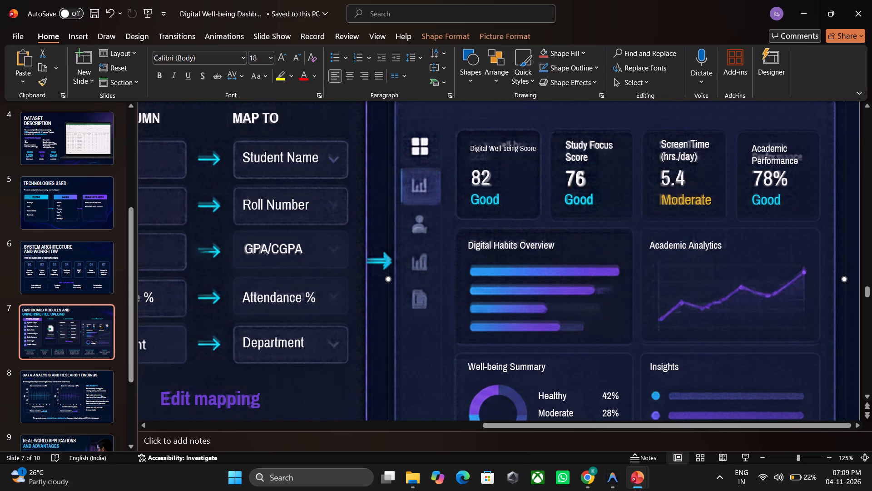
Run the slide show from slide 6 through slide 10 to check the text layout, and exit it at the end.
{"action": "left_click", "coordinate": [81, 254]}
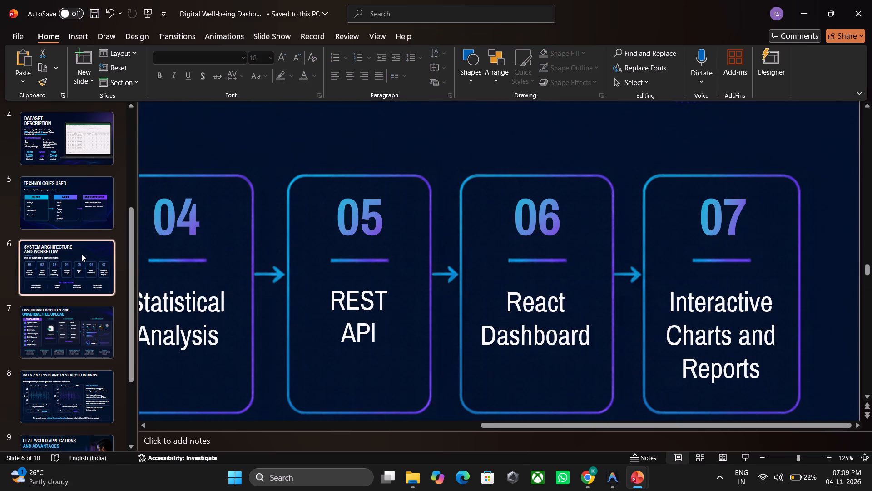
{"action": "left_click", "coordinate": [743, 459]}
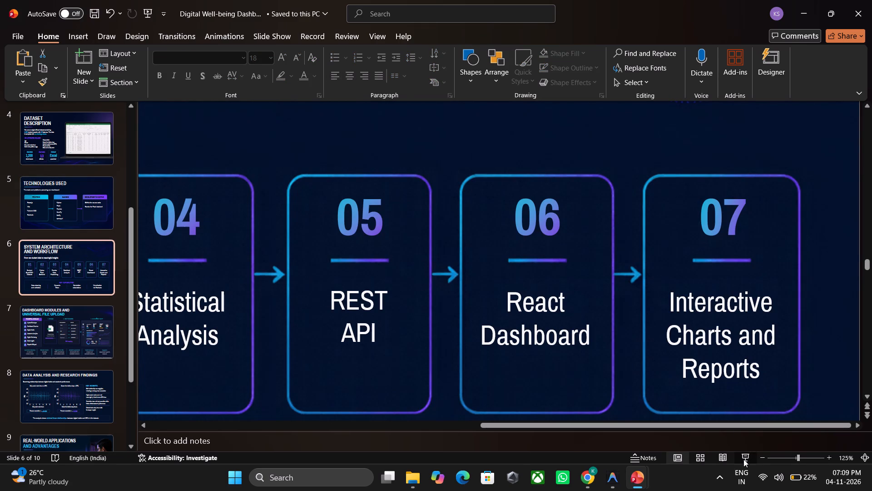
{"action": "key", "text": "Right"}
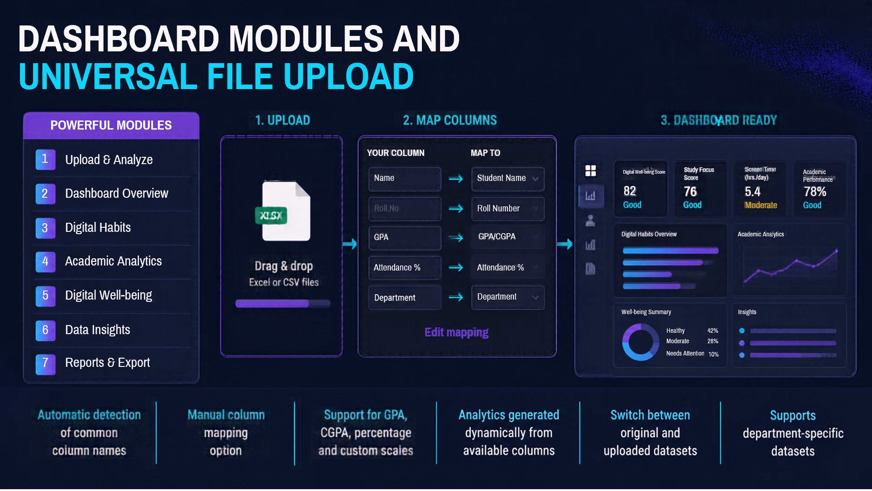
{"action": "key", "text": "Right"}
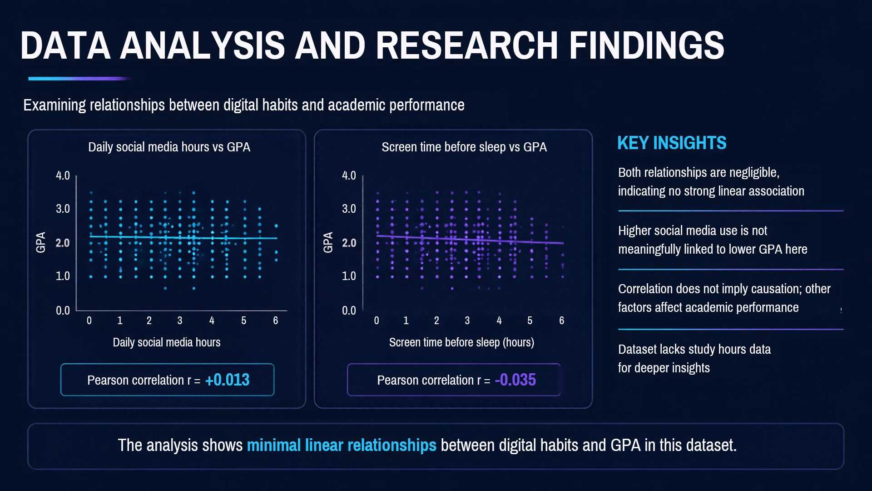
{"action": "key", "text": "Right"}
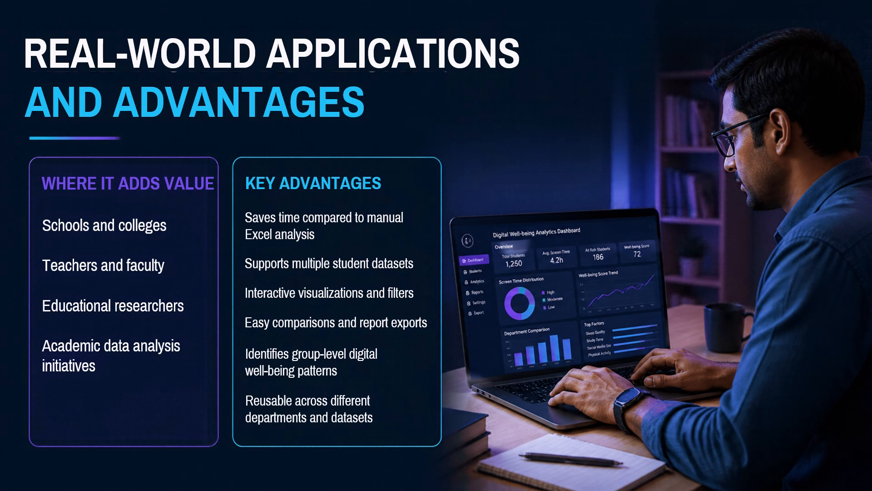
{"action": "key", "text": "Right"}
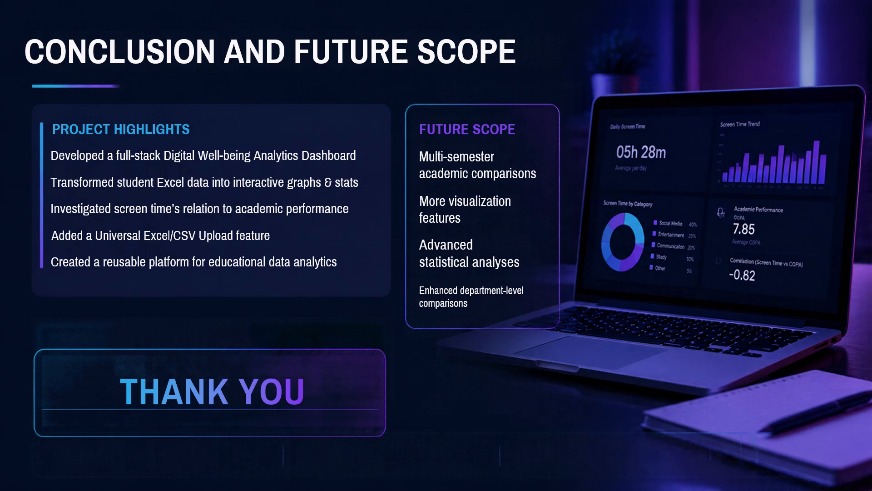
{"action": "key", "text": "Right"}
{"action": "key", "text": "Escape"}
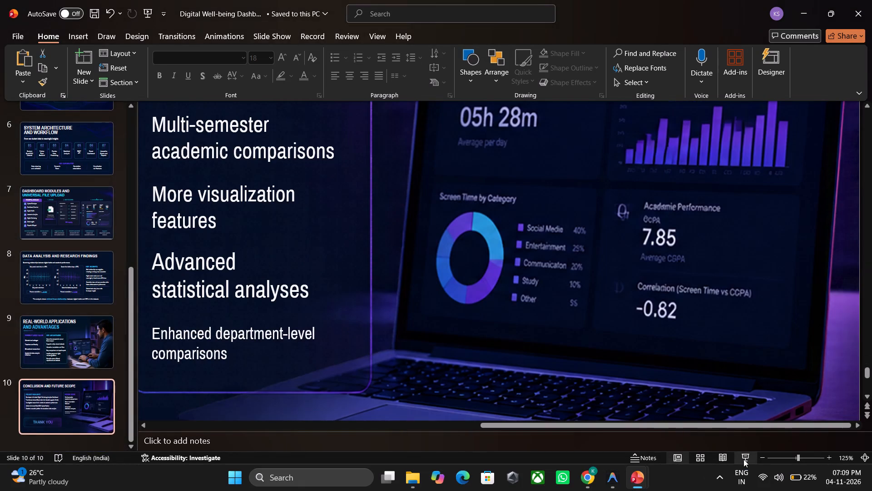
Save the presentation.
{"action": "left_click", "coordinate": [94, 9]}
Start the slide show from the title slide and switch back to the editing window.
{"action": "scroll", "coordinate": [54, 283], "scroll_direction": "up", "scroll_amount": 7}
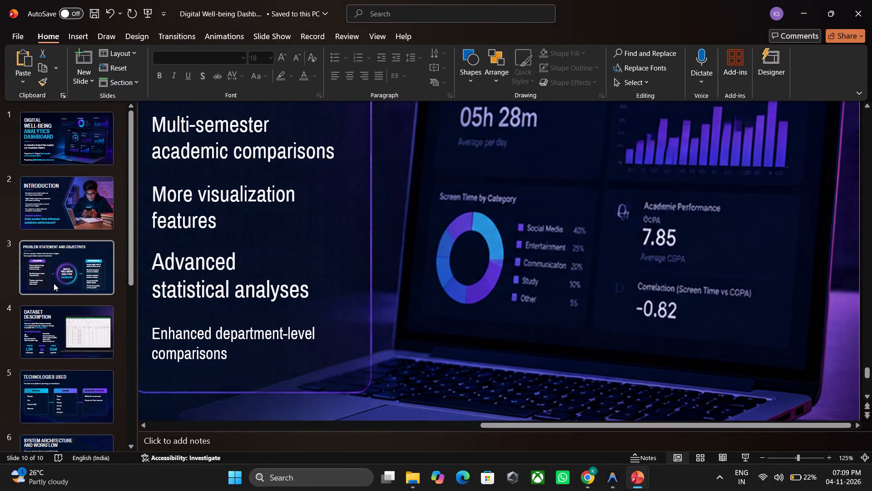
{"action": "scroll", "coordinate": [54, 283], "scroll_direction": "up", "scroll_amount": 1}
{"action": "left_click", "coordinate": [56, 130]}
{"action": "scroll", "coordinate": [451, 305], "scroll_direction": "down", "scroll_amount": 1}
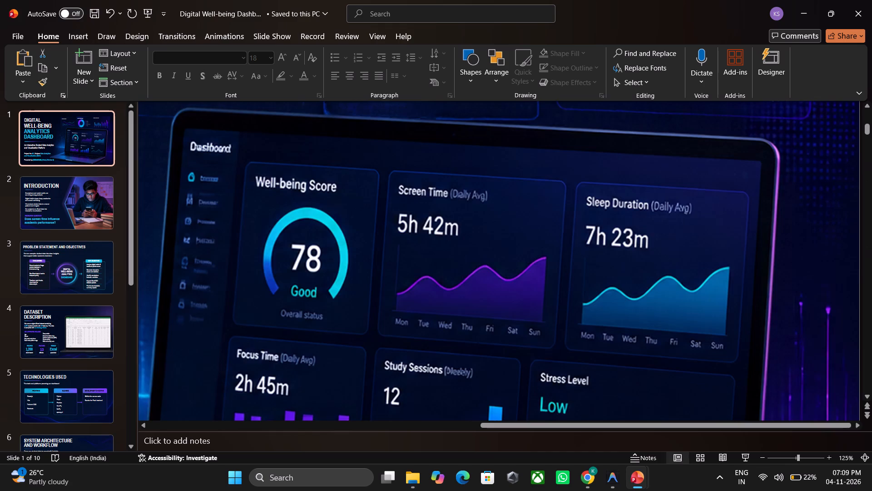
{"action": "scroll", "coordinate": [451, 305], "scroll_direction": "down", "scroll_amount": 2}
{"action": "left_click", "coordinate": [743, 462]}
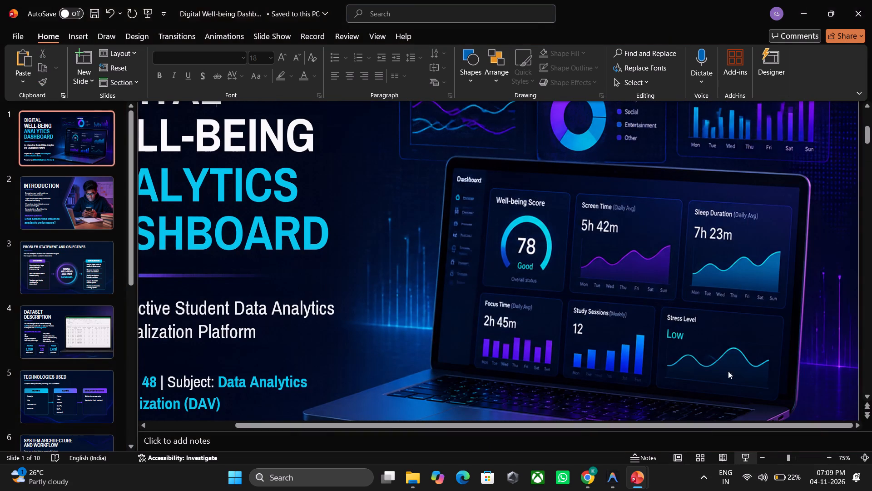
{"action": "key", "text": "alt+Tab"}
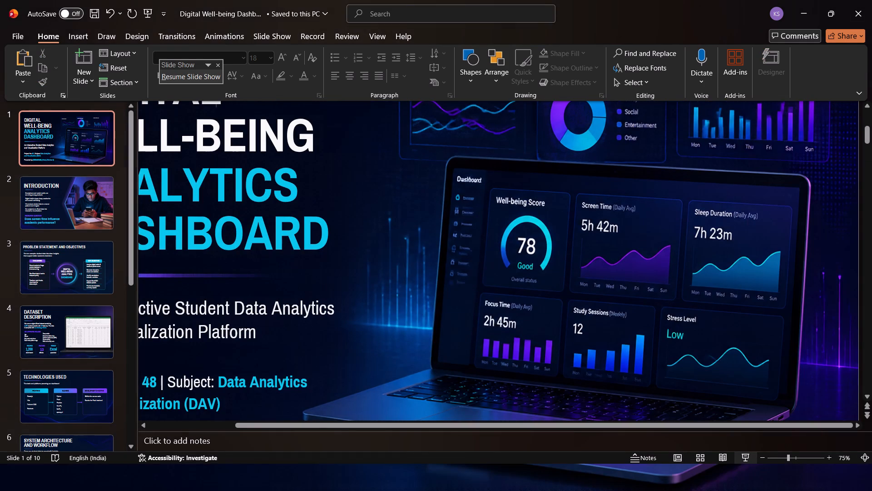
{"action": "left_click", "coordinate": [861, 93]}
{"action": "left_click", "coordinate": [861, 93]}
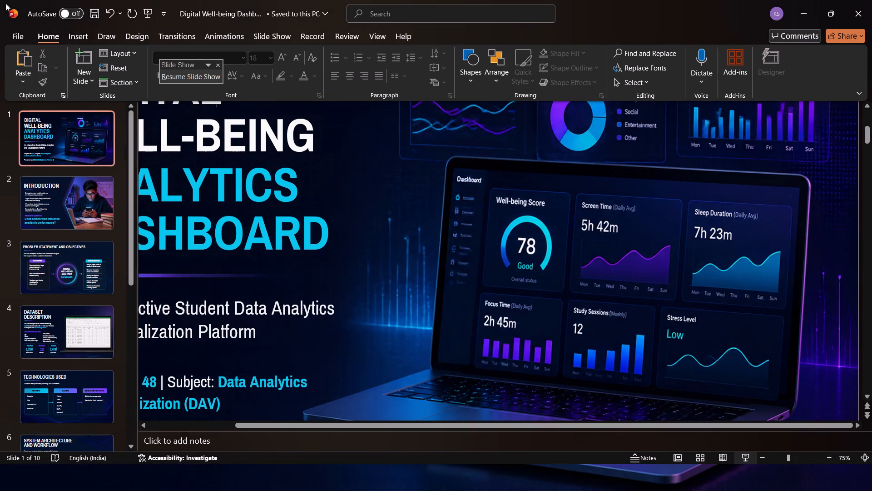
{"action": "left_click", "coordinate": [16, 36]}
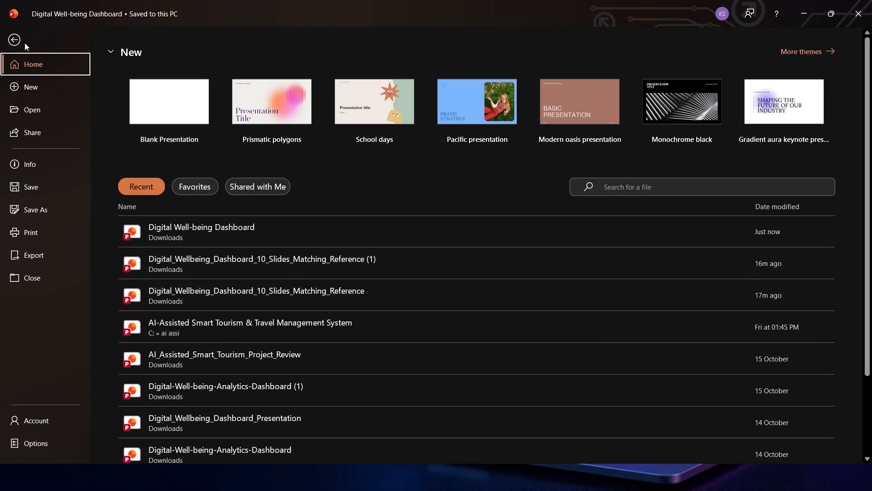
{"action": "left_click", "coordinate": [15, 40]}
Replace the second member placeholder in the title slide's "Presented by" line with that member's roll number, keeping the brackets.
{"action": "scroll", "coordinate": [202, 203], "scroll_direction": "down", "scroll_amount": 3, "text": "ctrl"}
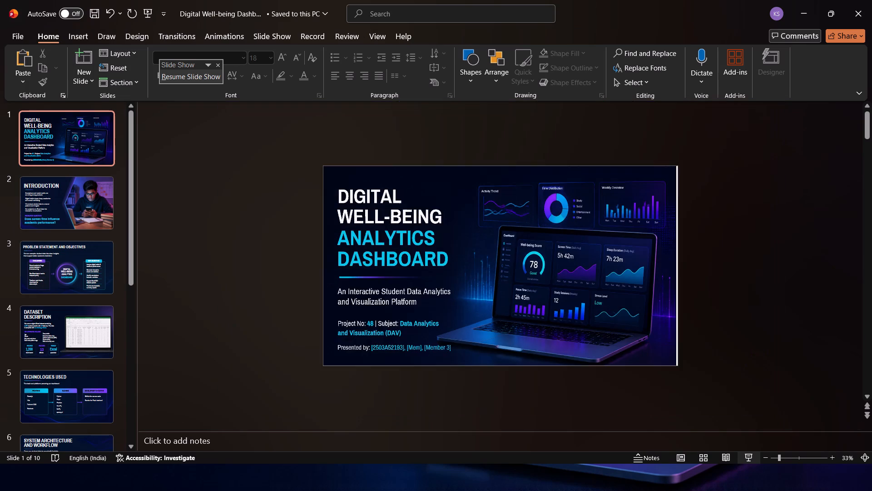
{"action": "scroll", "coordinate": [202, 203], "scroll_direction": "down", "scroll_amount": 1, "text": "ctrl"}
{"action": "scroll", "coordinate": [202, 203], "scroll_direction": "up", "scroll_amount": 2, "text": "ctrl"}
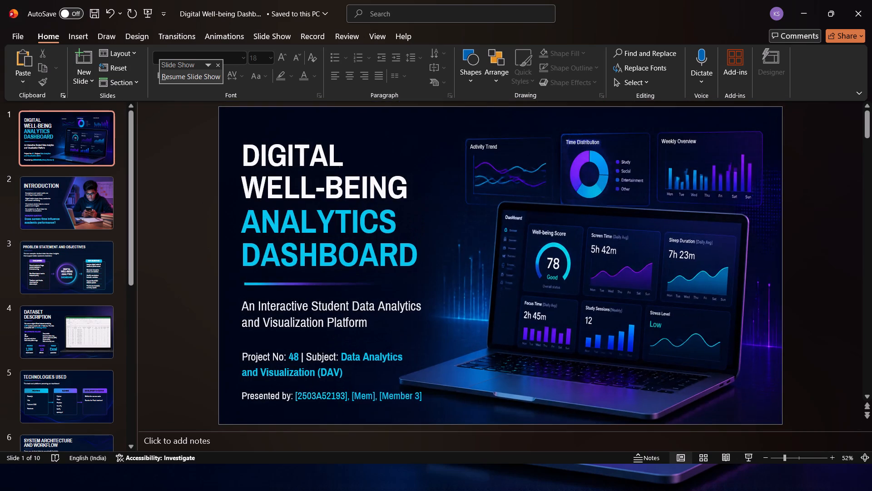
{"action": "left_click", "coordinate": [372, 397]}
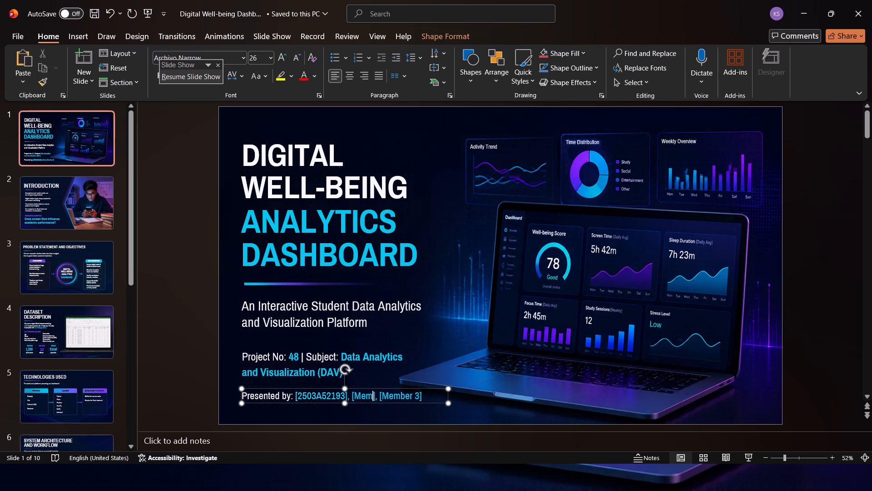
{"action": "key", "text": "BackSpace"}
{"action": "key", "text": "BackSpace"}
{"action": "key", "text": "BackSpace"}
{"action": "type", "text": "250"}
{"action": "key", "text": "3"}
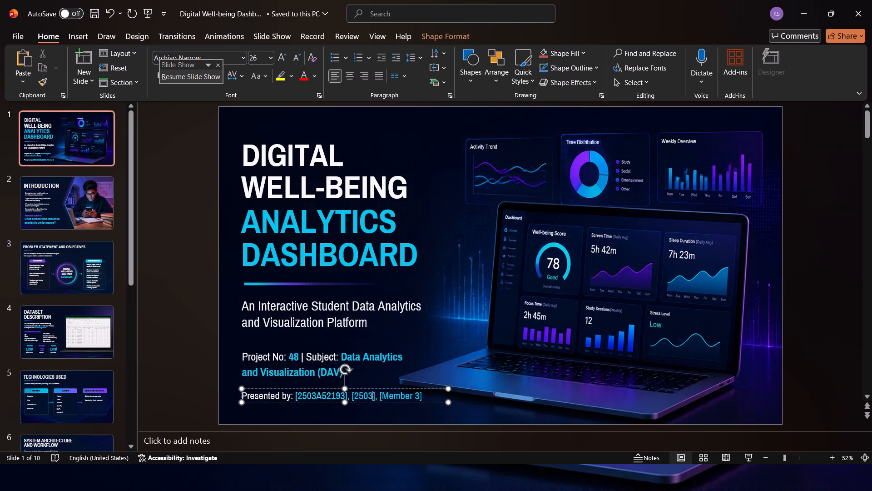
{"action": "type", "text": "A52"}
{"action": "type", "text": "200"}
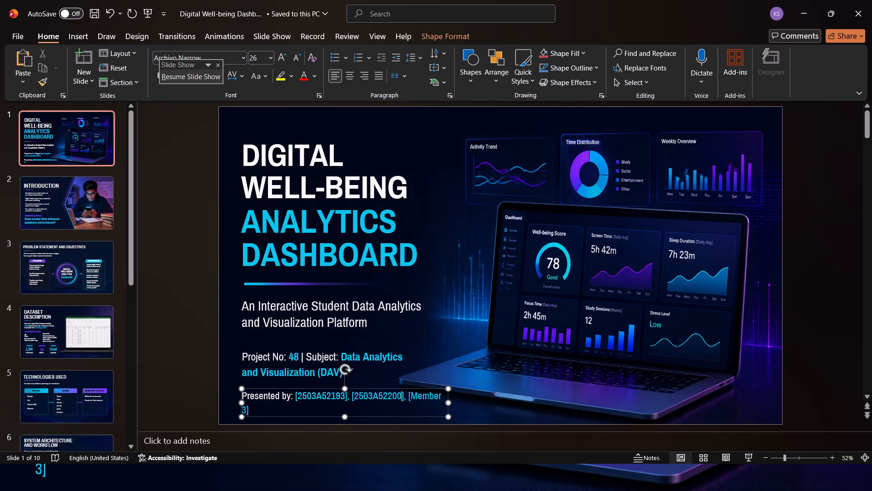
Widen the "Presented by" text box on the title slide so its text fits on one line.
{"action": "left_click_drag", "start_coordinate": [448, 406], "coordinate": [473, 402]}
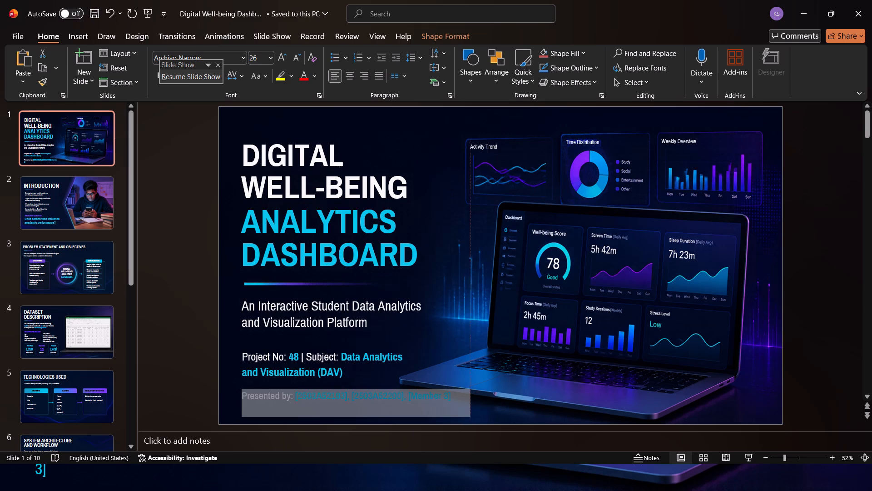
{"action": "left_click_drag", "start_coordinate": [473, 402], "coordinate": [479, 401]}
Replace the "Member 3" placeholder in the title slide's "Presented by" line with the third member's roll number.
{"action": "left_click", "coordinate": [447, 396]}
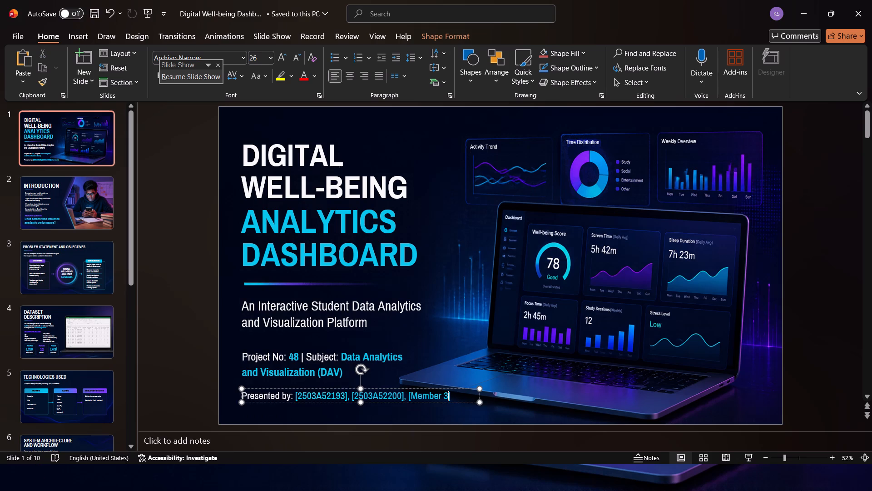
{"action": "key", "text": "BackSpace"}
{"action": "key", "text": "BackSpace"}
{"action": "key", "text": "BackSpace"}
{"action": "key", "text": "BackSpace"}
{"action": "key", "text": "BackSpace"}
{"action": "key", "text": "BackSpace"}
{"action": "key", "text": "BackSpace"}
{"action": "key", "text": "BackSpace"}
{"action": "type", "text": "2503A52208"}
{"action": "left_click", "coordinate": [494, 419]}
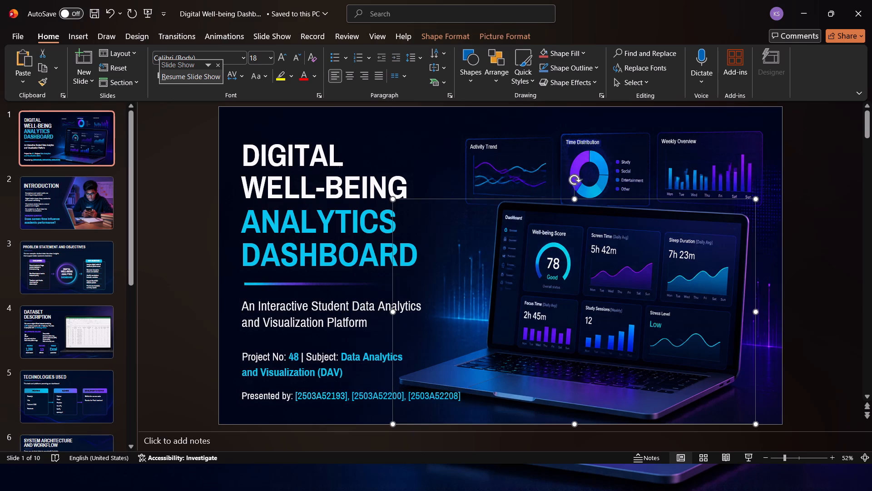
Deselect the picture on the title slide and save the presentation.
{"action": "left_click", "coordinate": [170, 365]}
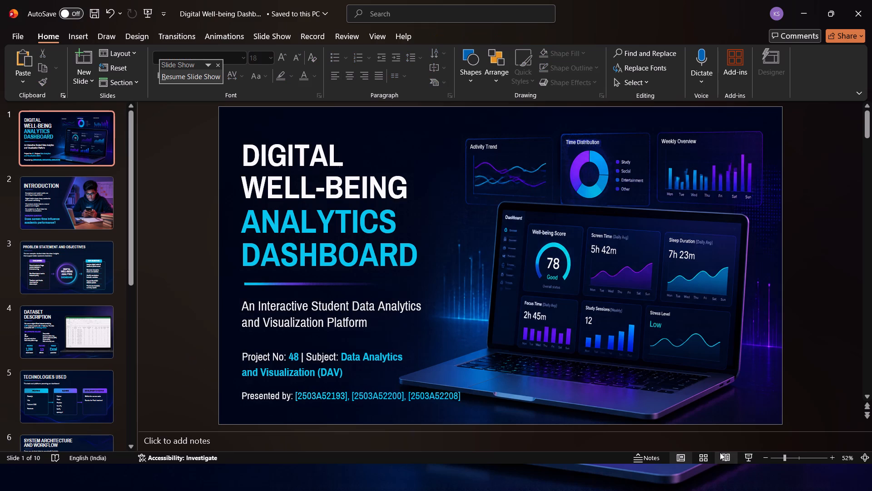
{"action": "left_click", "coordinate": [94, 10]}
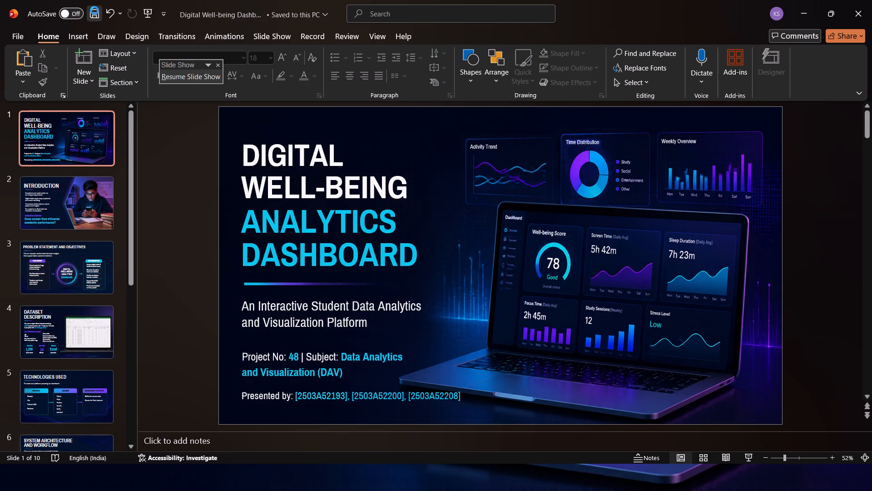
Preview the title and Introduction slides in the slide show, return to the title slide and exit to the editing view.
{"action": "left_click", "coordinate": [758, 457]}
{"action": "key", "text": "Right"}
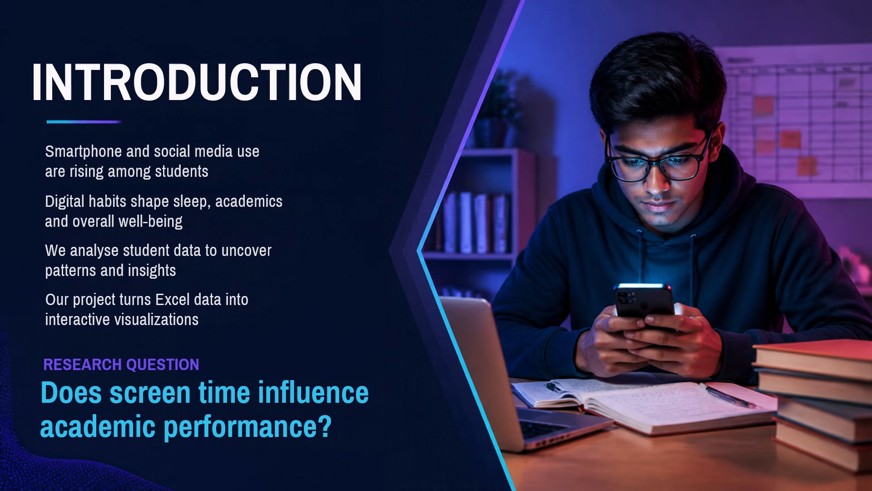
{"action": "key", "text": "Left"}
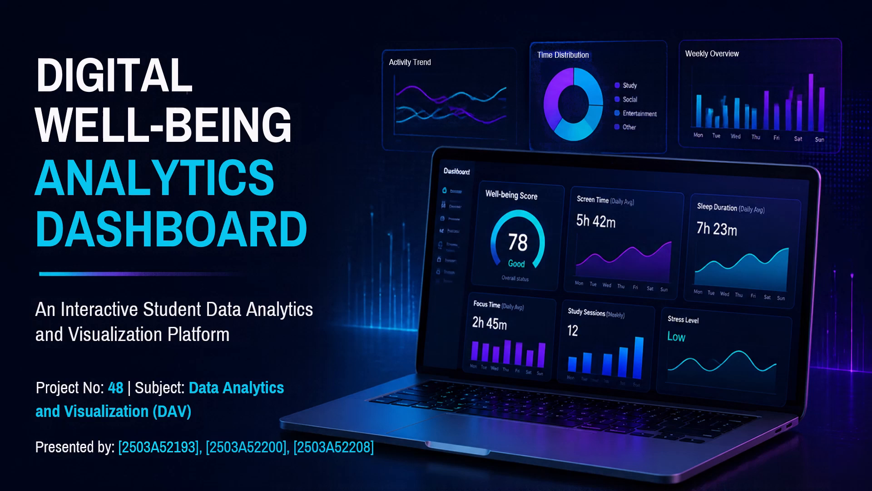
{"action": "key", "text": "Escape"}
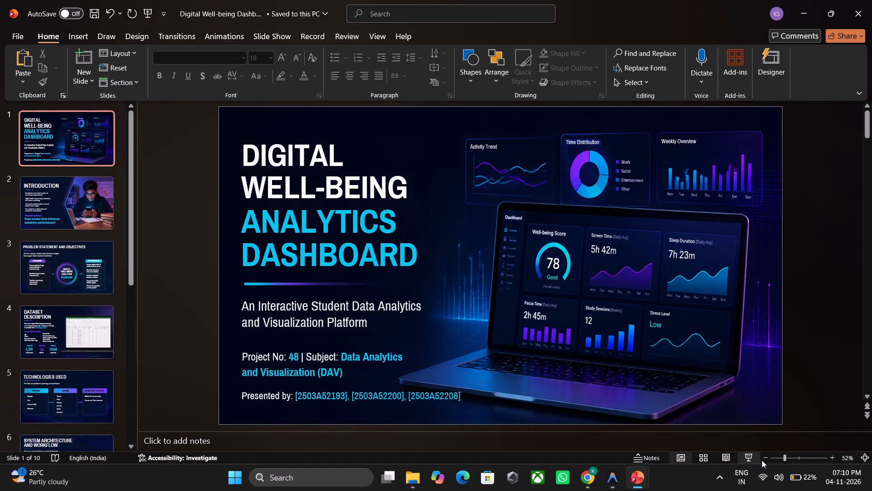
Switch to WhatsApp.
{"action": "left_click", "coordinate": [565, 478]}
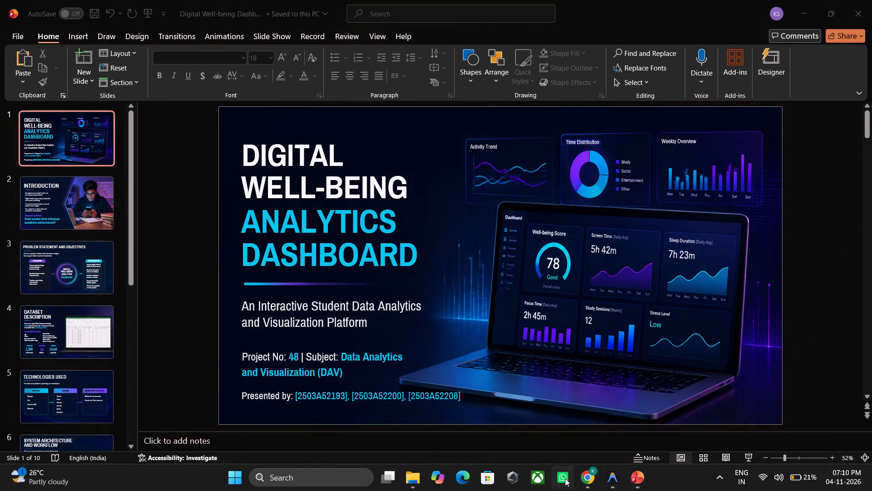
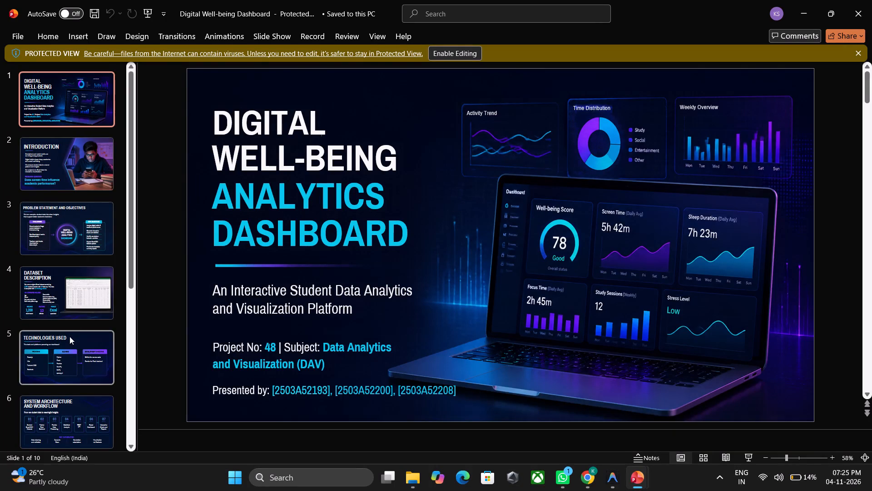
Skim the Digital Well-being Dashboard deck's slide thumbnails, page forward to the Dataset Description slide, and return to the title slide.
{"action": "scroll", "coordinate": [84, 304], "scroll_direction": "down", "scroll_amount": 2}
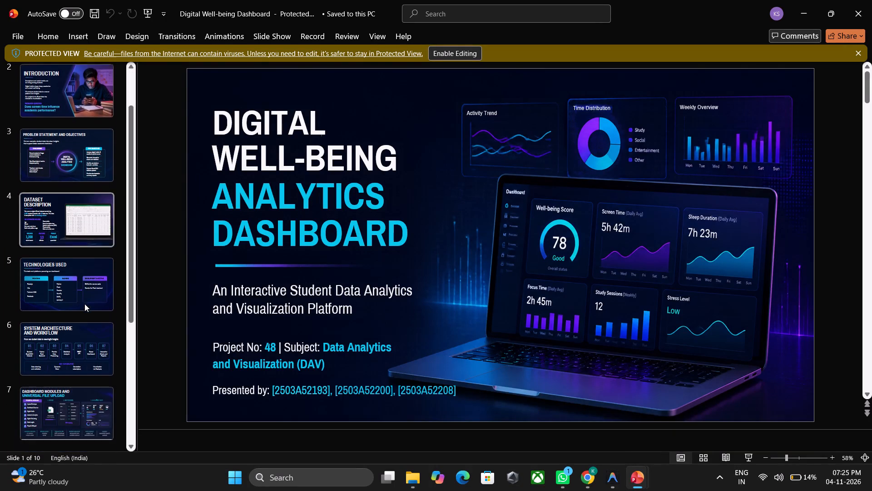
{"action": "scroll", "coordinate": [84, 304], "scroll_direction": "down", "scroll_amount": 3}
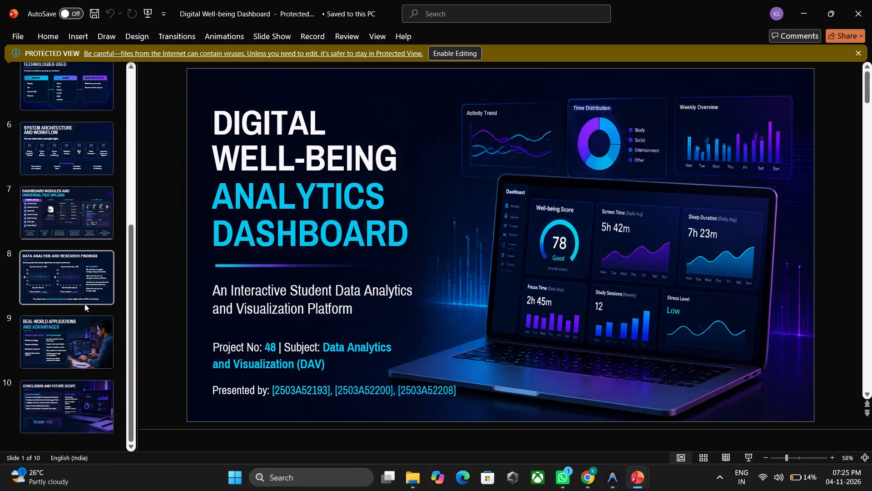
{"action": "scroll", "coordinate": [89, 258], "scroll_direction": "up", "scroll_amount": 7}
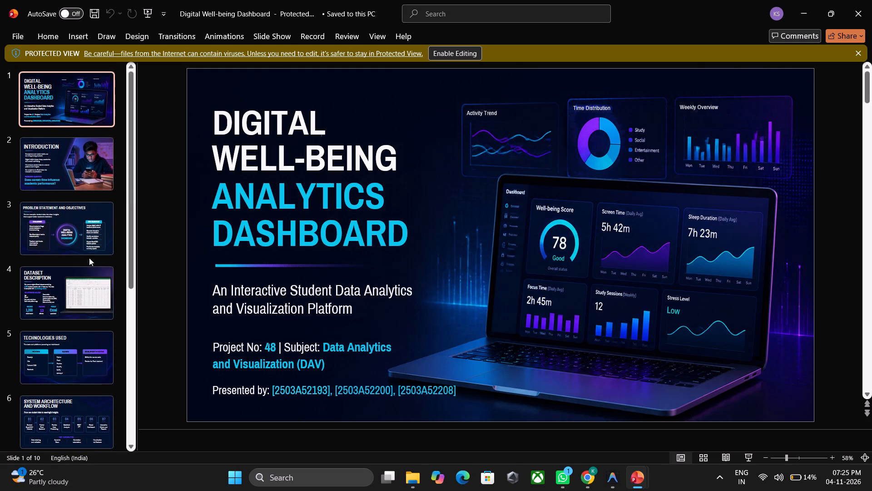
{"action": "scroll", "coordinate": [89, 258], "scroll_direction": "up", "scroll_amount": 4}
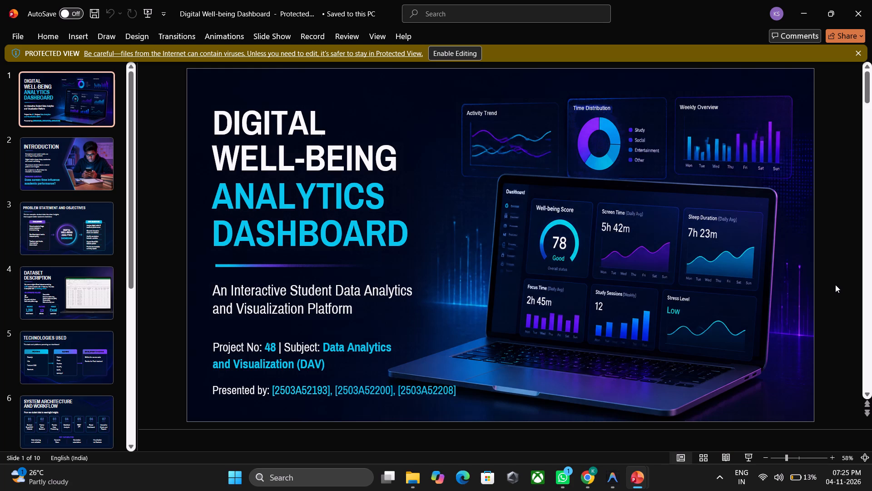
{"action": "key", "text": "Down"}
{"action": "key", "text": "Down"}
{"action": "key", "text": "Down"}
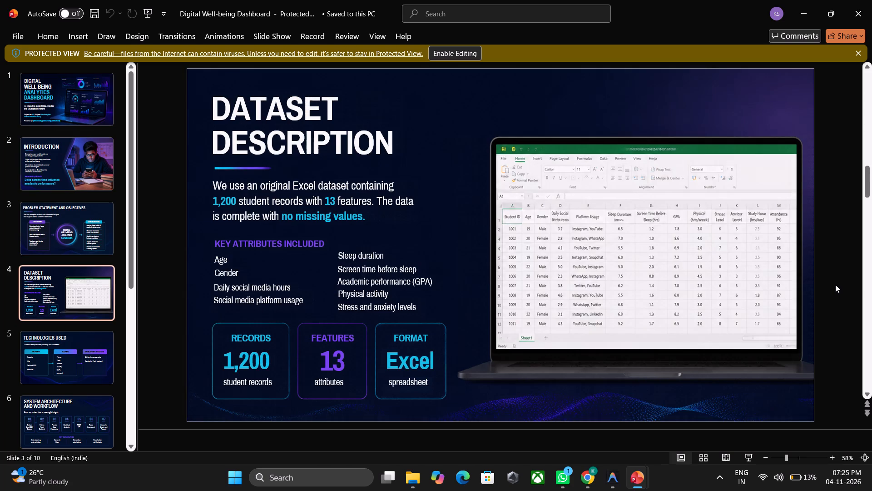
{"action": "key", "text": "Up"}
{"action": "key", "text": "Up"}
{"action": "key", "text": "Up"}
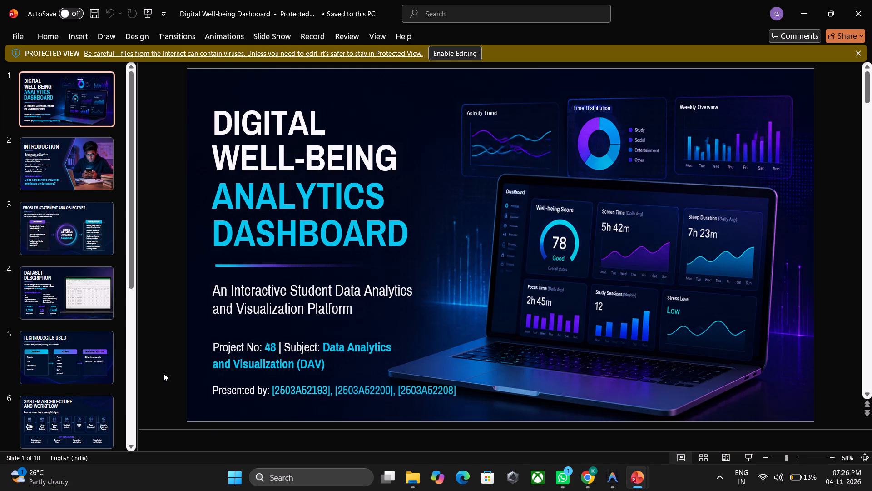
Look over the deck again through to the Conclusion and Future Scope slide, and return to the title slide.
{"action": "scroll", "coordinate": [163, 373], "scroll_direction": "down", "scroll_amount": 20}
{"action": "scroll", "coordinate": [163, 373], "scroll_direction": "down", "scroll_amount": 20}
{"action": "scroll", "coordinate": [163, 373], "scroll_direction": "down", "scroll_amount": 10}
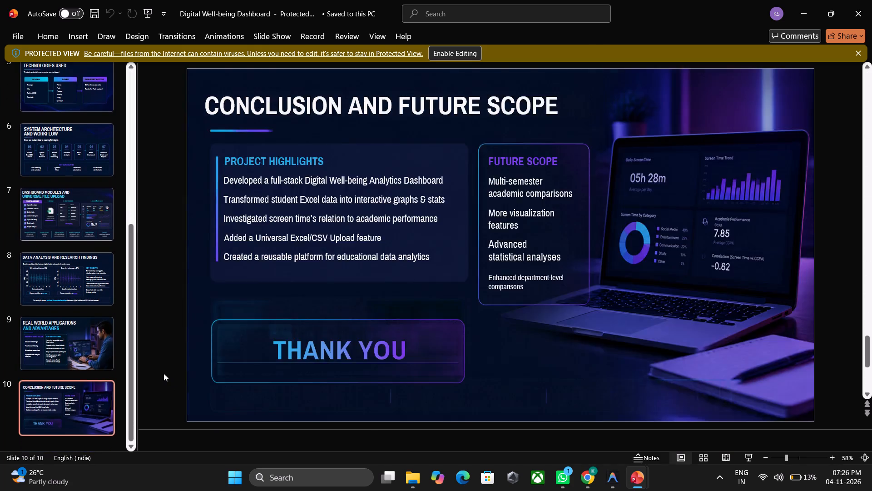
{"action": "scroll", "coordinate": [163, 373], "scroll_direction": "down", "scroll_amount": 10}
{"action": "scroll", "coordinate": [163, 373], "scroll_direction": "up", "scroll_amount": 20}
{"action": "scroll", "coordinate": [163, 373], "scroll_direction": "up", "scroll_amount": 20}
{"action": "scroll", "coordinate": [163, 373], "scroll_direction": "up", "scroll_amount": 20}
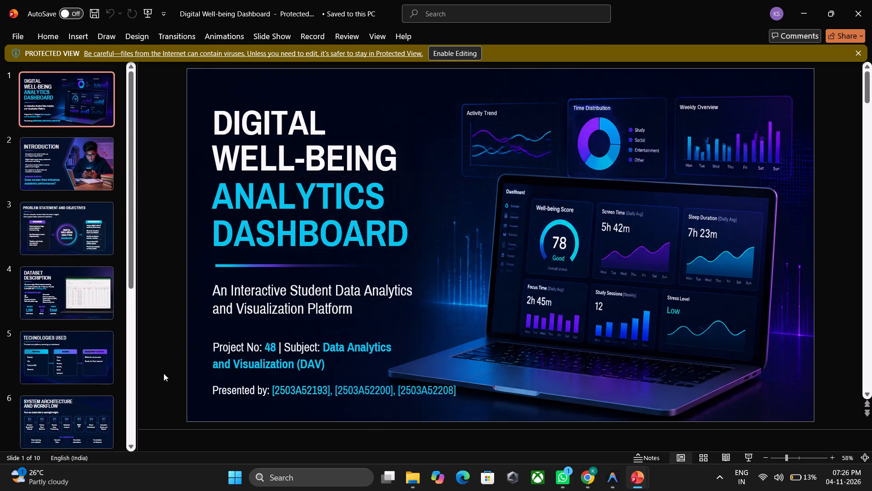
{"action": "scroll", "coordinate": [163, 373], "scroll_direction": "up", "scroll_amount": 1}
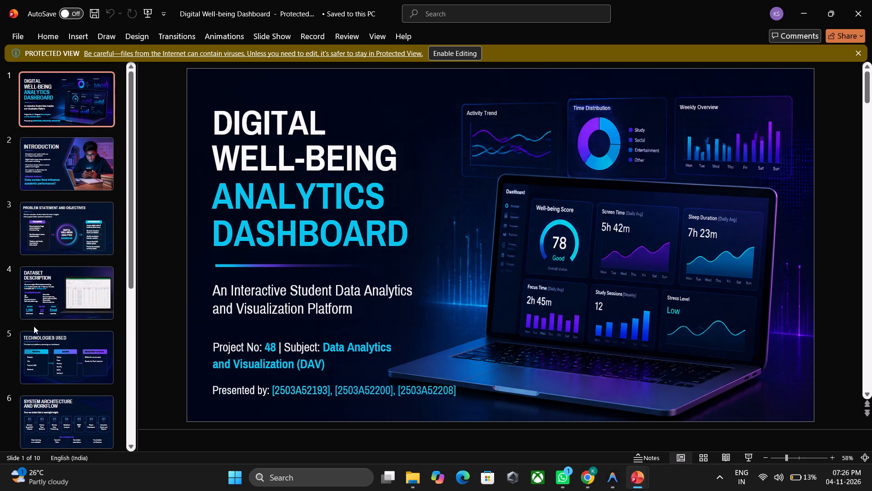
{"action": "scroll", "coordinate": [34, 326], "scroll_direction": "down", "scroll_amount": 3}
{"action": "scroll", "coordinate": [34, 326], "scroll_direction": "up", "scroll_amount": 1}
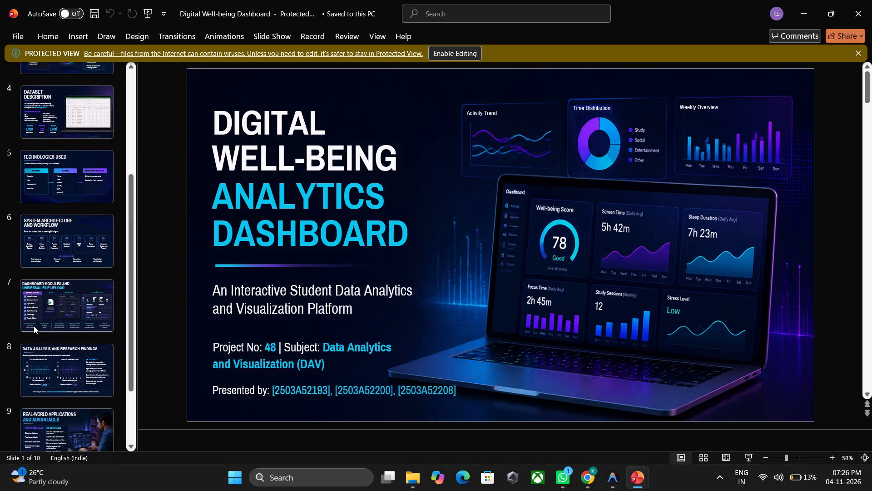
{"action": "scroll", "coordinate": [34, 326], "scroll_direction": "up", "scroll_amount": 2}
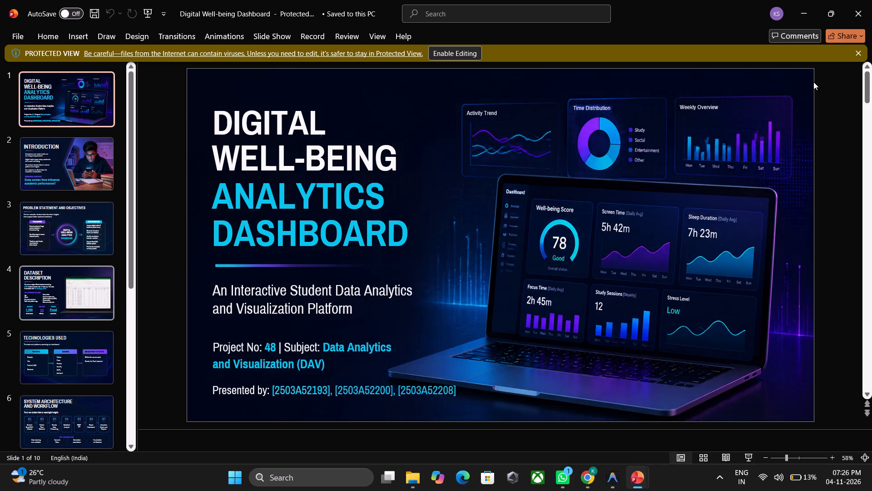
Dismiss the Protected View notice without enabling editing.
{"action": "left_click", "coordinate": [856, 55]}
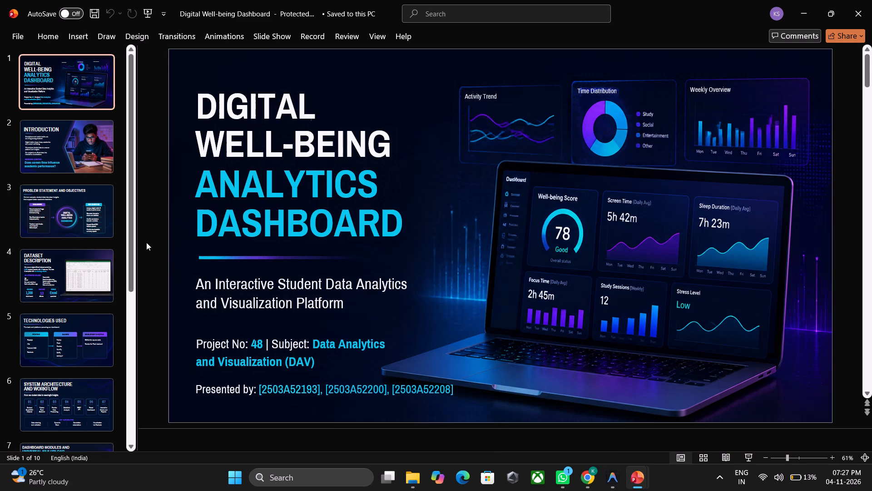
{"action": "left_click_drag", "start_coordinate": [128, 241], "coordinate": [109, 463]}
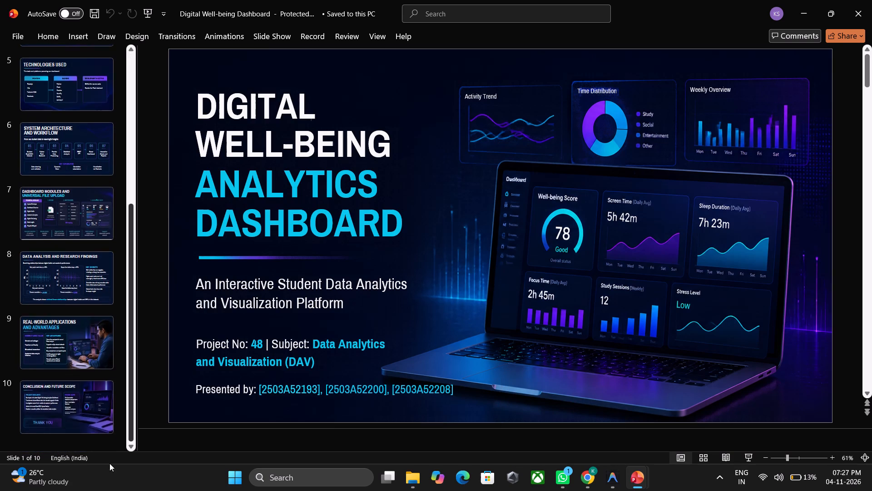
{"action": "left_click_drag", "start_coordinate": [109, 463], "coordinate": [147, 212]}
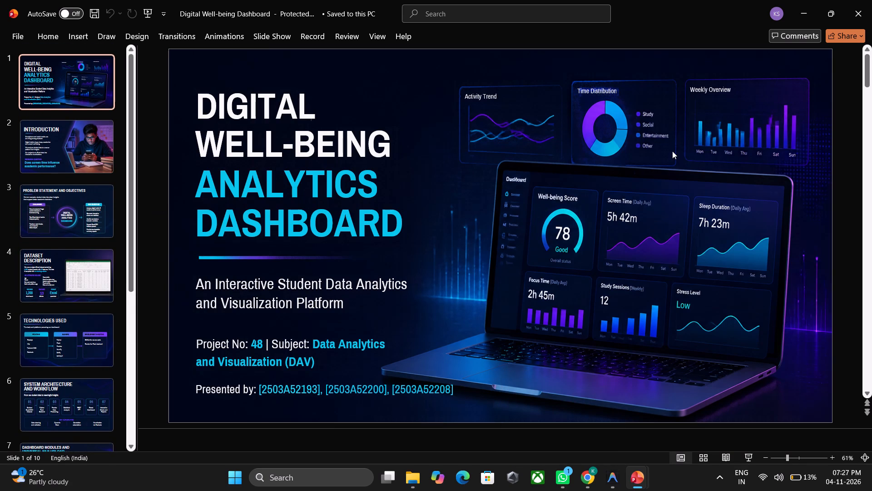
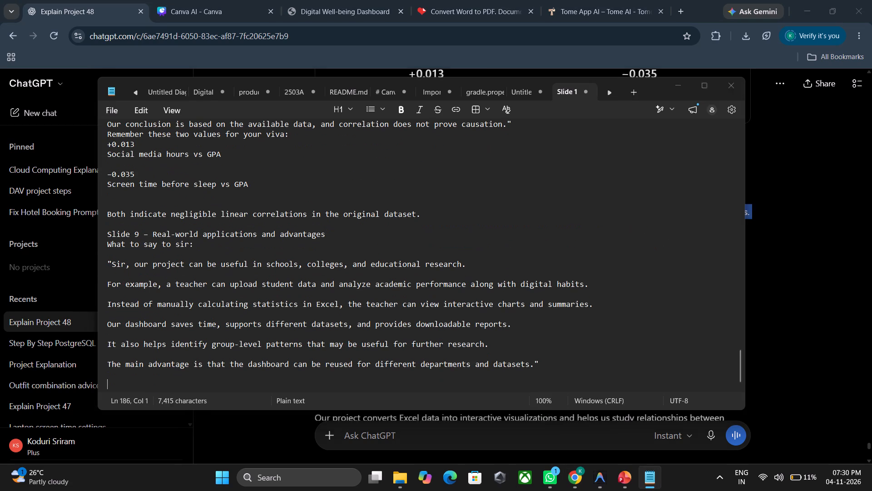
Copy the Slide 10 – Conclusion and future scope script, through the closing thank-you line, from ChatGPT into Notepad below Slide 9.
{"action": "scroll", "coordinate": [328, 338], "scroll_direction": "down", "scroll_amount": 2}
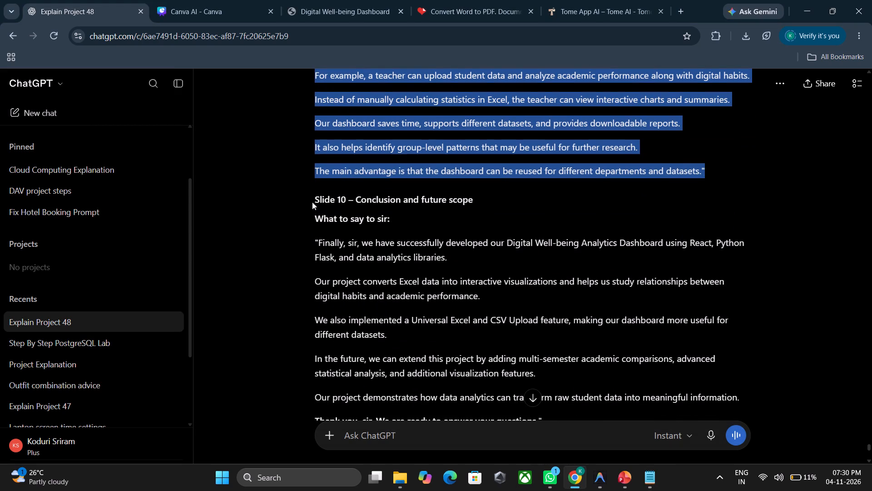
{"action": "left_click_drag", "start_coordinate": [312, 198], "coordinate": [588, 425]}
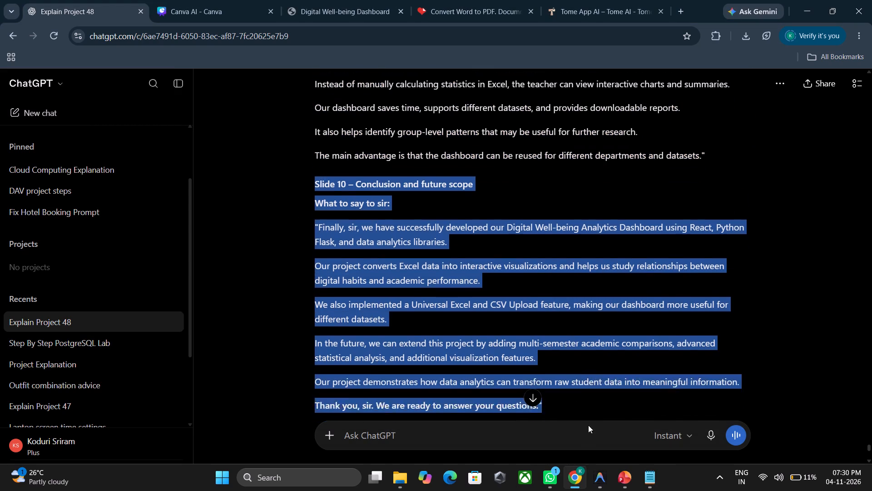
{"action": "left_click_drag", "start_coordinate": [588, 425], "coordinate": [564, 275]}
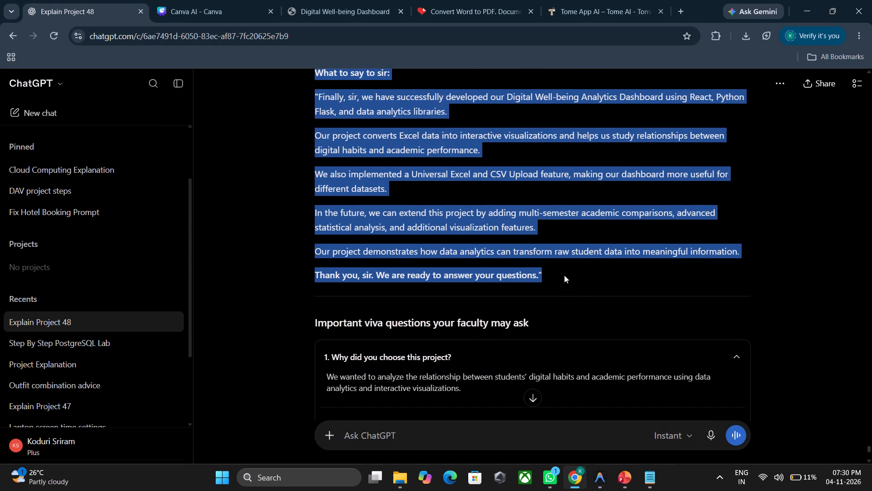
{"action": "key", "text": "ctrl+c"}
{"action": "left_click", "coordinate": [564, 275]}
{"action": "key", "text": "alt+Tab"}
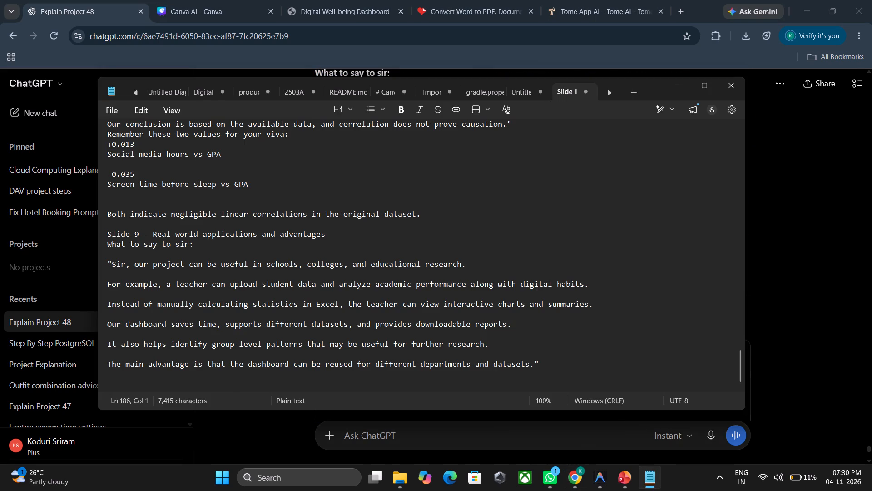
{"action": "key", "text": "ctrl+v"}
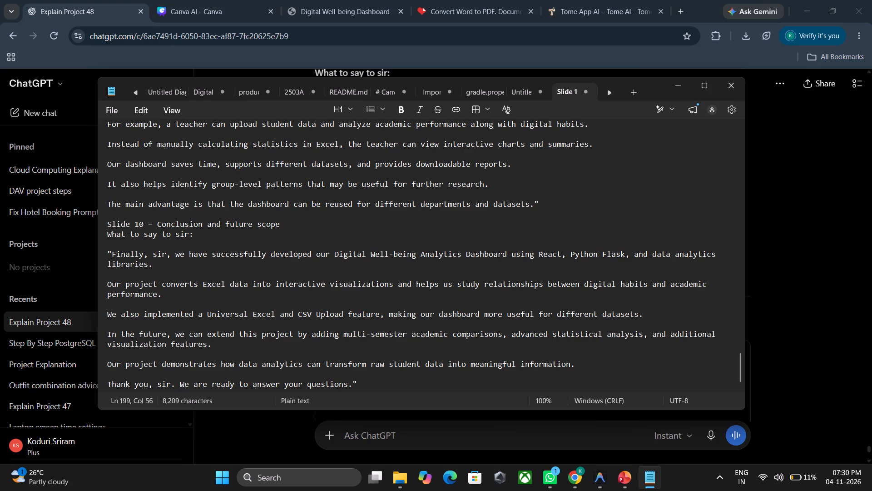
Maximize the Notepad window, return to the Slide 1 text at the start of the compiled script, and bring up the file commands.
{"action": "left_click", "coordinate": [704, 80]}
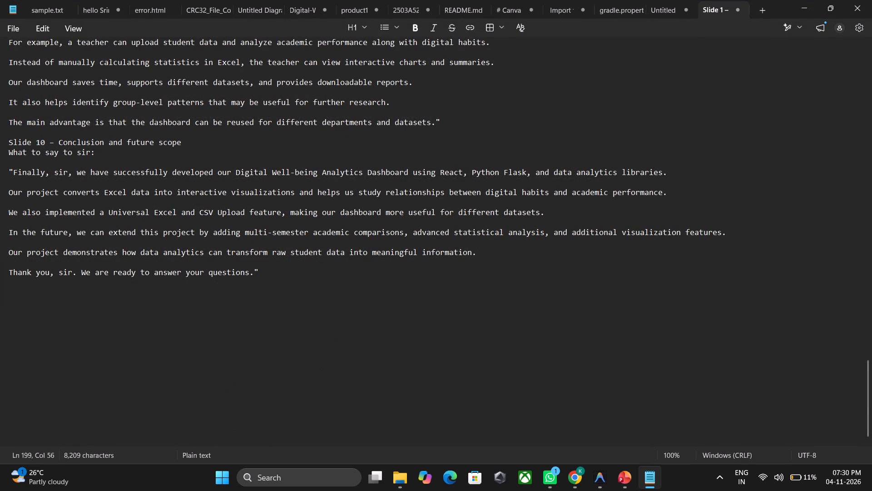
{"action": "scroll", "coordinate": [341, 321], "scroll_direction": "up", "scroll_amount": 20}
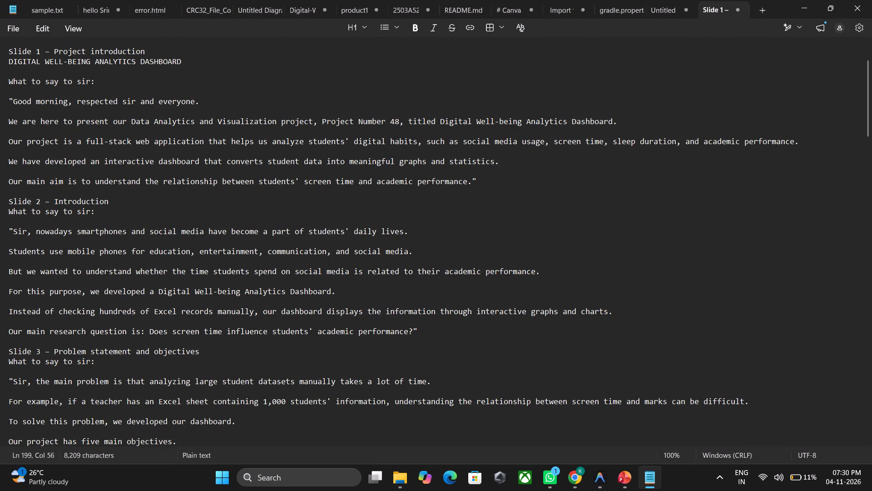
{"action": "left_click", "coordinate": [6, 33]}
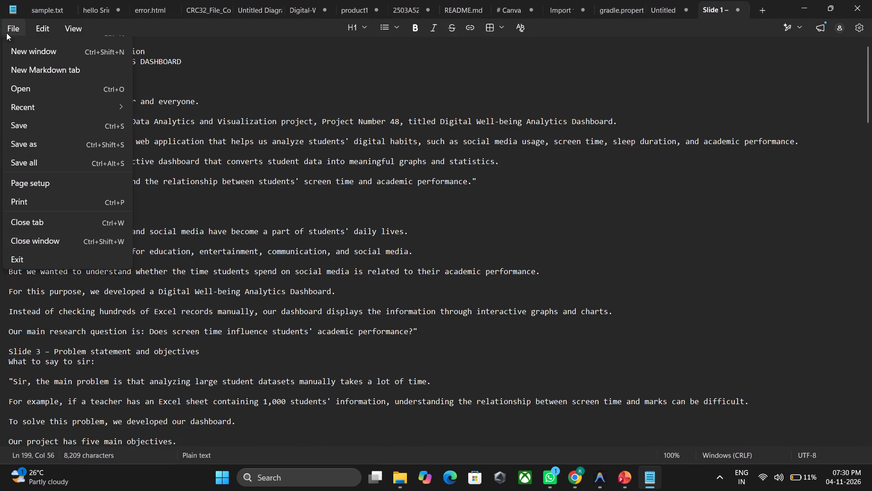
{"action": "left_click", "coordinate": [30, 142]}
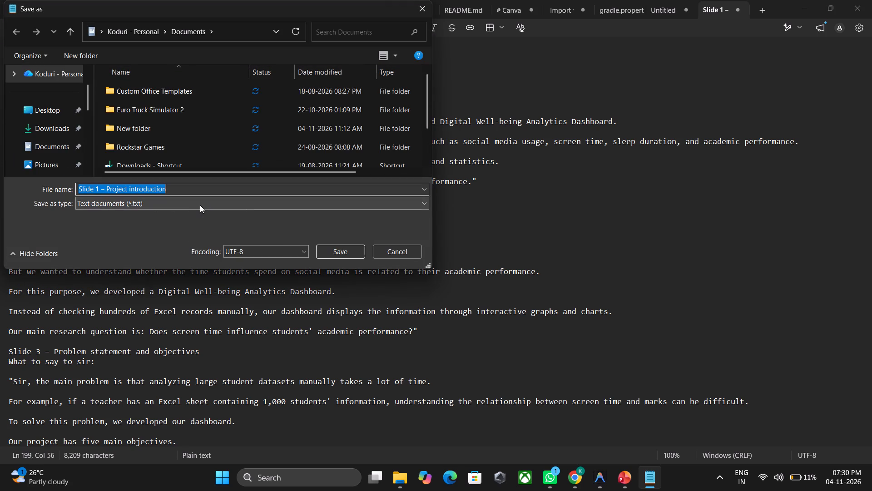
{"action": "left_click", "coordinate": [211, 187]}
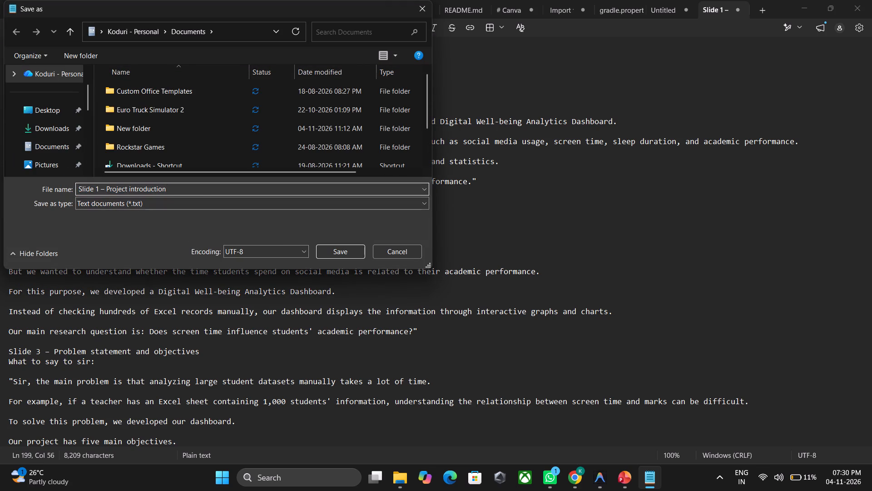
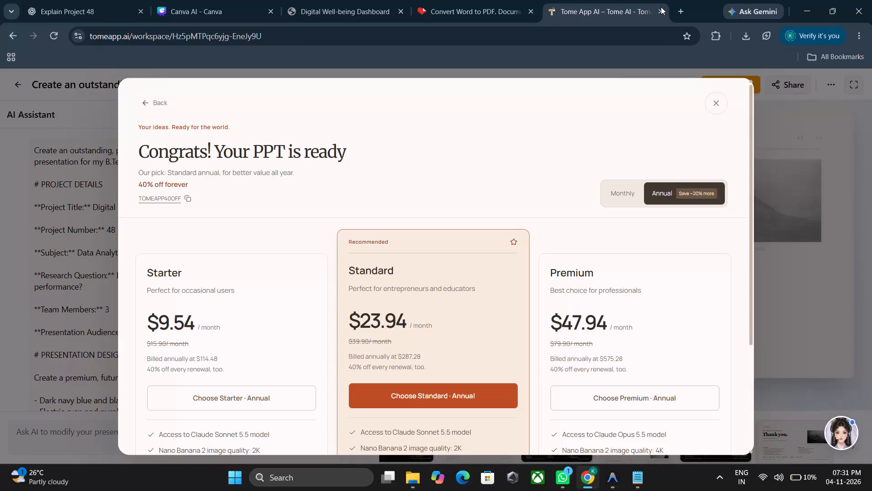
Dismiss the subscription plan offer in Tome and display the Digital Well-being Analytics Dashboard title slide of the generated presentation.
{"action": "left_click", "coordinate": [715, 106]}
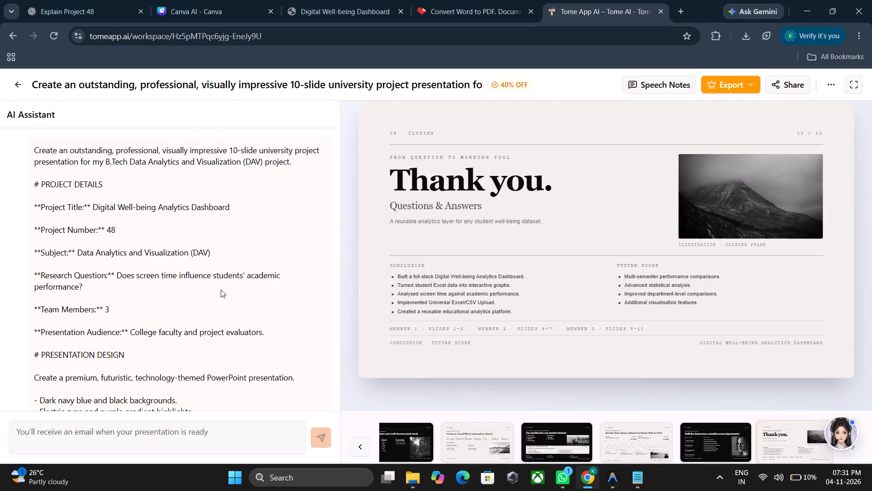
{"action": "scroll", "coordinate": [440, 268], "scroll_direction": "up", "scroll_amount": 4}
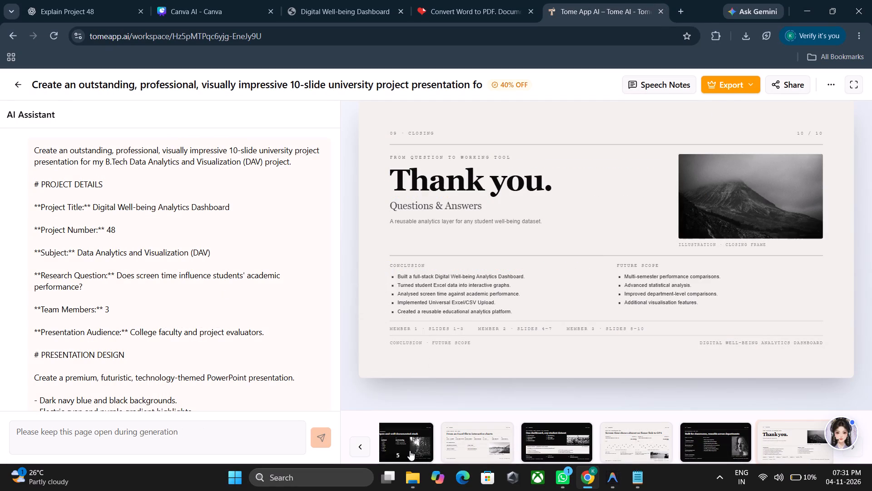
{"action": "scroll", "coordinate": [410, 451], "scroll_direction": "right", "scroll_amount": 8}
{"action": "left_click", "coordinate": [410, 449]}
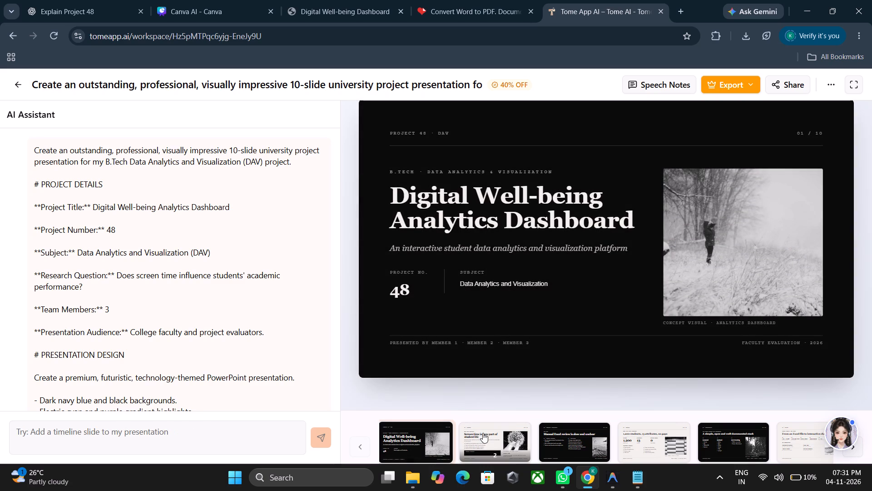
Review slides 2 through 7 of the generated Digital Well-being Analytics Dashboard presentation one by one.
{"action": "left_click", "coordinate": [490, 442]}
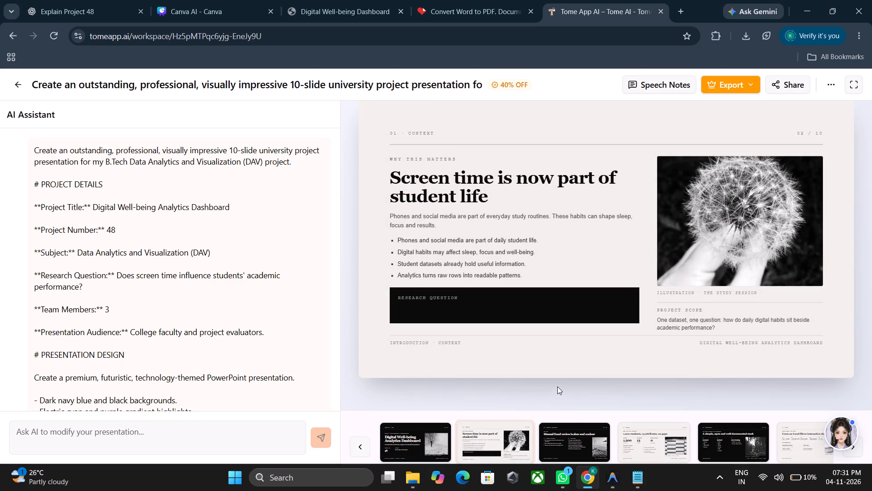
{"action": "left_click", "coordinate": [572, 432]}
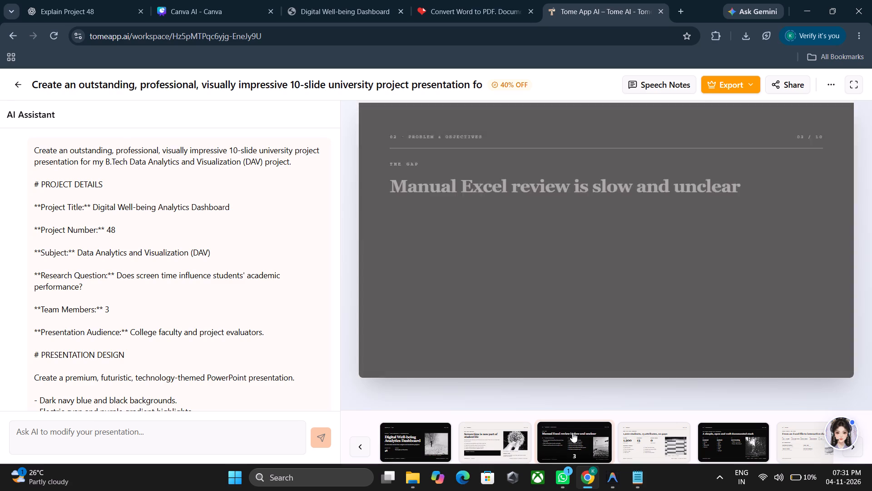
{"action": "left_click", "coordinate": [659, 448]}
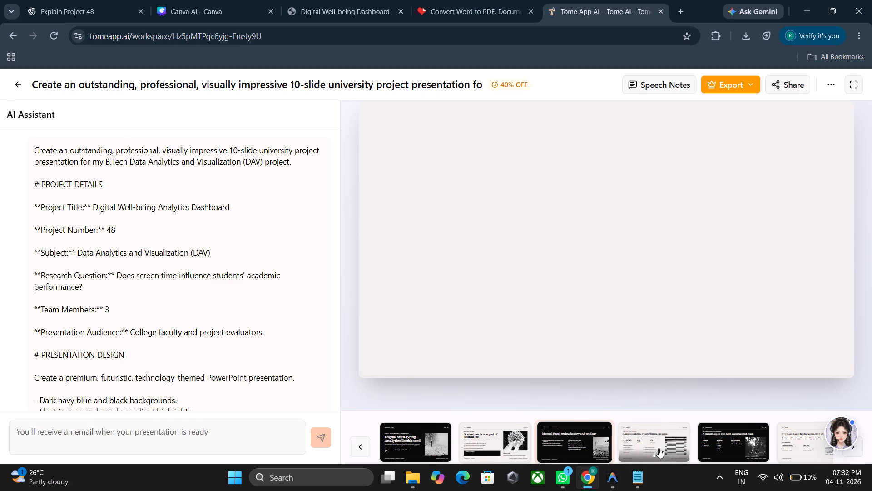
{"action": "left_click", "coordinate": [701, 445]}
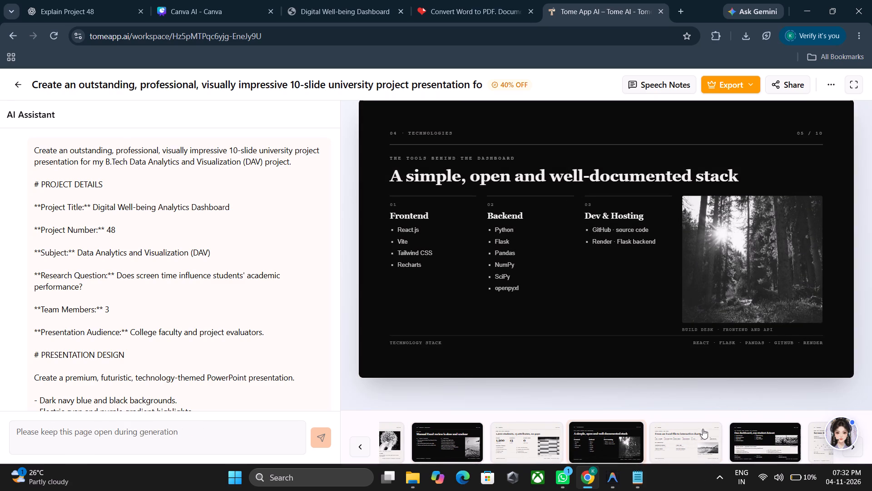
{"action": "left_click", "coordinate": [695, 445]}
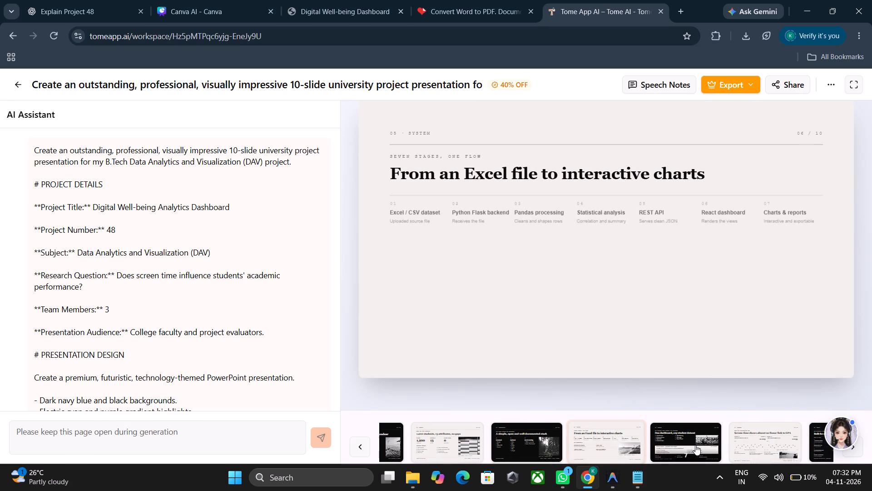
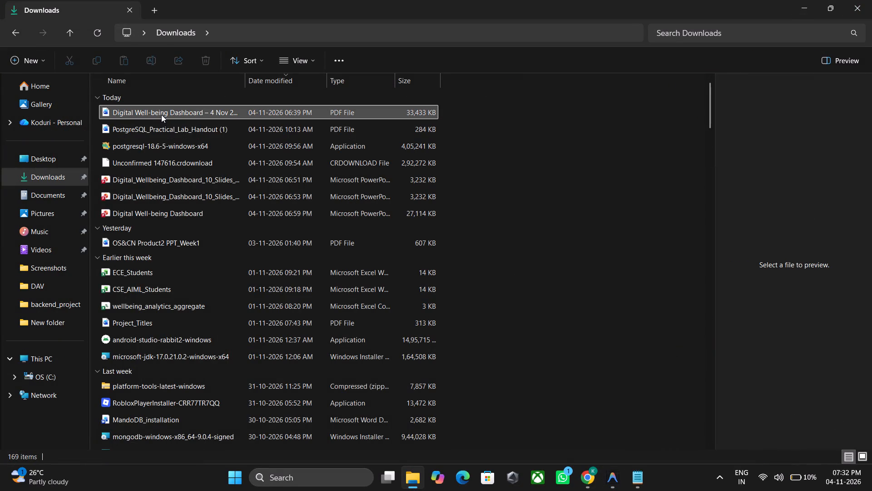
Open the Digital Well-being Dashboard PowerPoint presentation from the Downloads folder.
{"action": "left_click", "coordinate": [55, 177]}
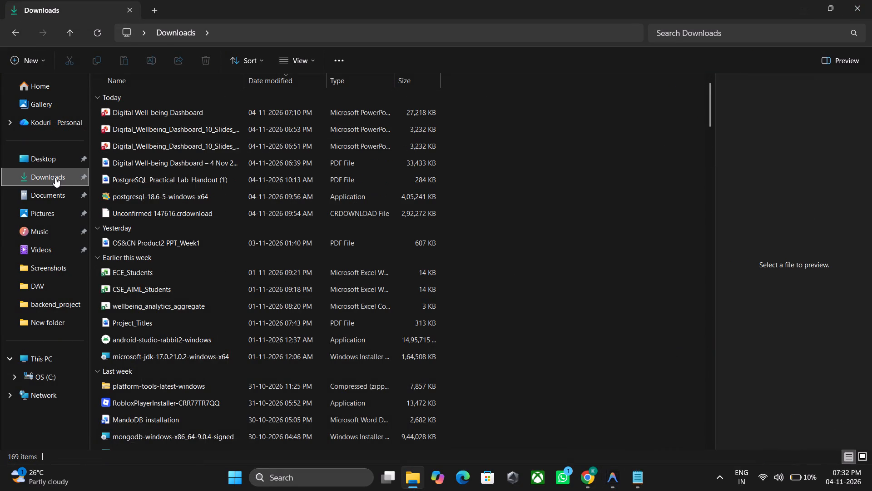
{"action": "double_click", "coordinate": [143, 110]}
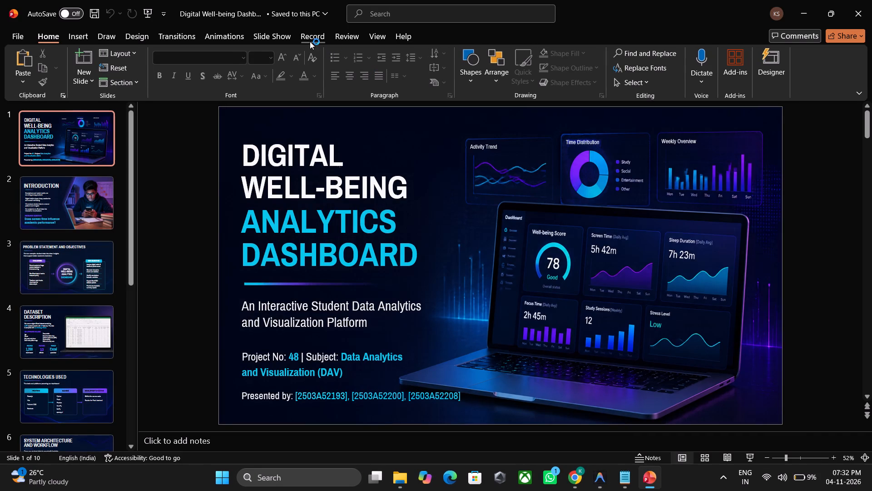
Play the slide show from slide 1 through slide 3, exit it, and return to slide 1.
{"action": "left_click", "coordinate": [311, 234]}
{"action": "left_click", "coordinate": [105, 145]}
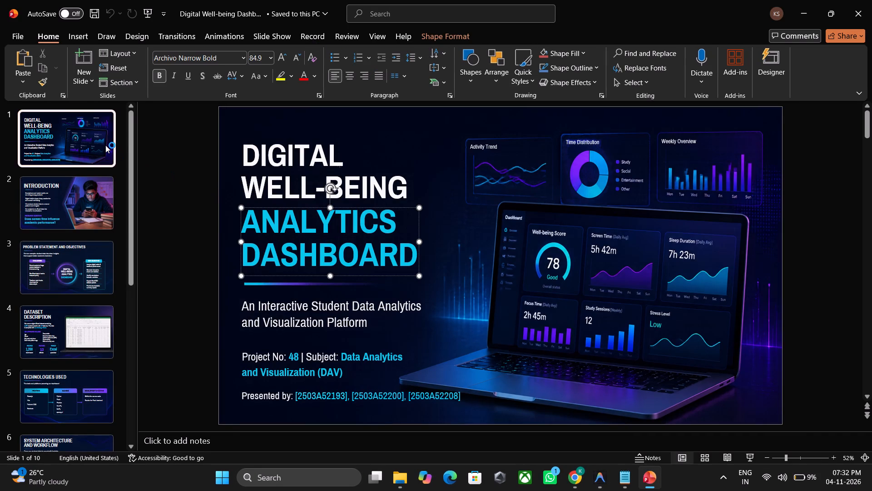
{"action": "right_click", "coordinate": [105, 145]}
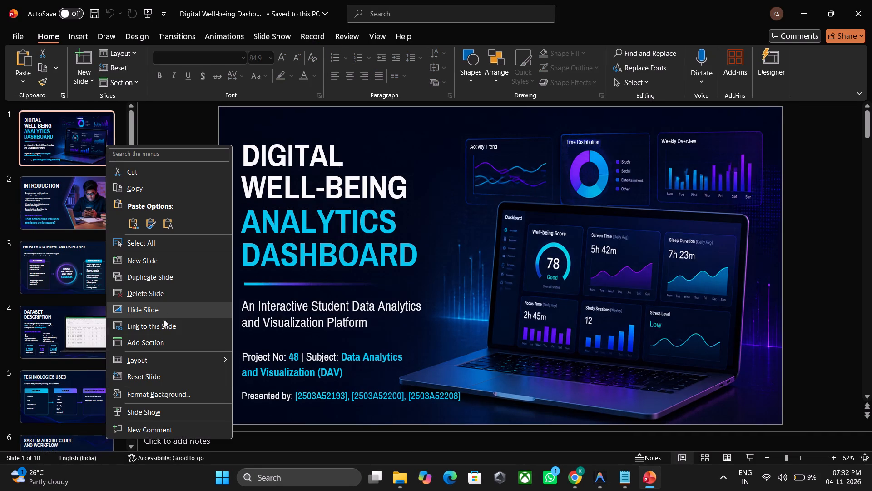
{"action": "left_click", "coordinate": [162, 412]}
{"action": "key", "text": "Right"}
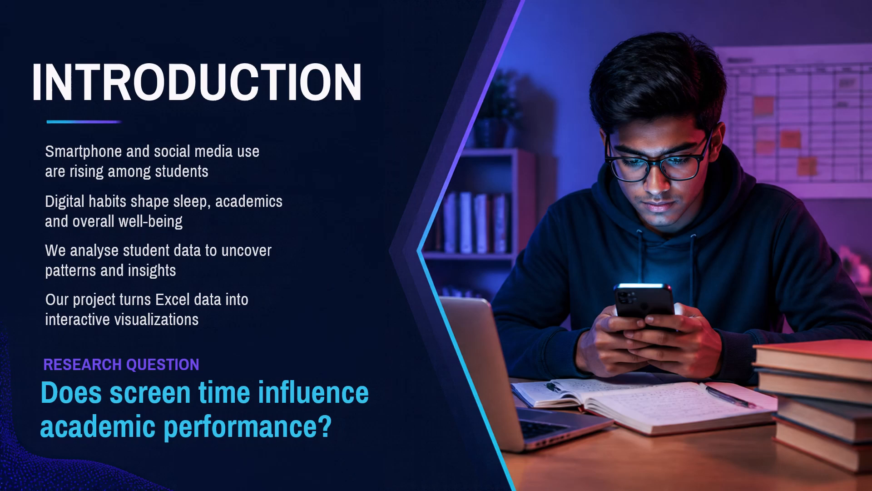
{"action": "key", "text": "Right"}
{"action": "key", "text": "Escape"}
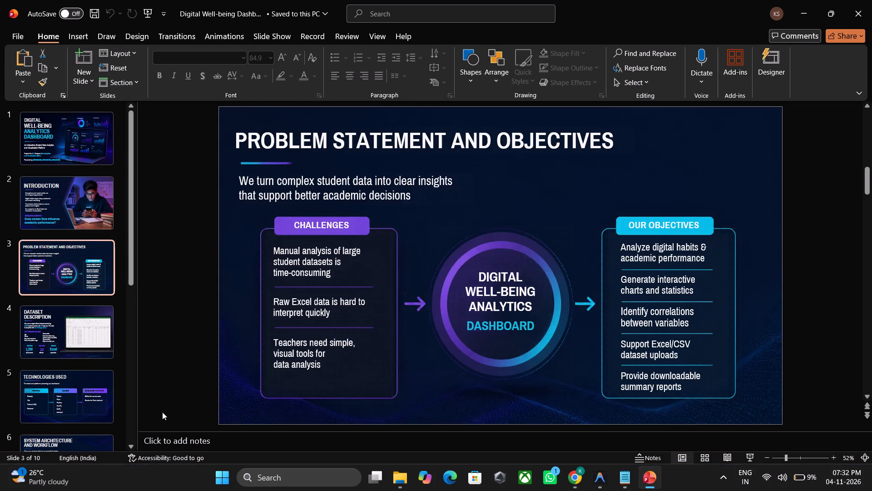
{"action": "scroll", "coordinate": [111, 284], "scroll_direction": "up", "scroll_amount": 3}
{"action": "left_click", "coordinate": [83, 150]}
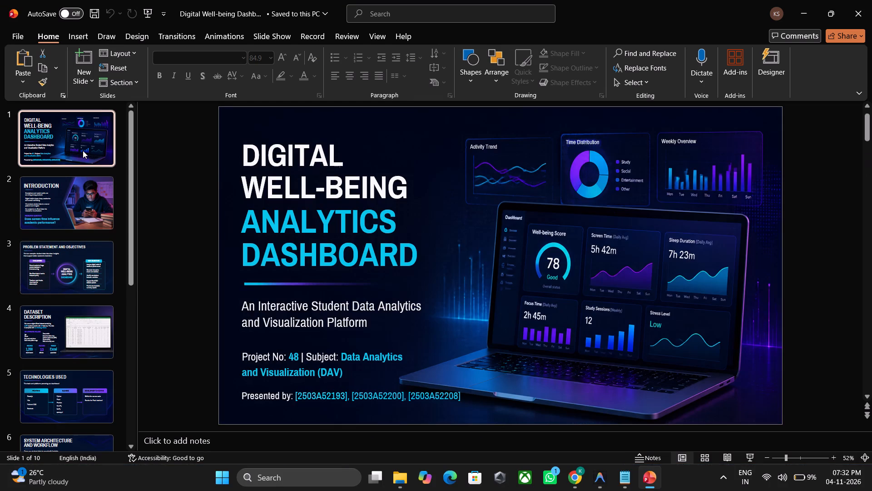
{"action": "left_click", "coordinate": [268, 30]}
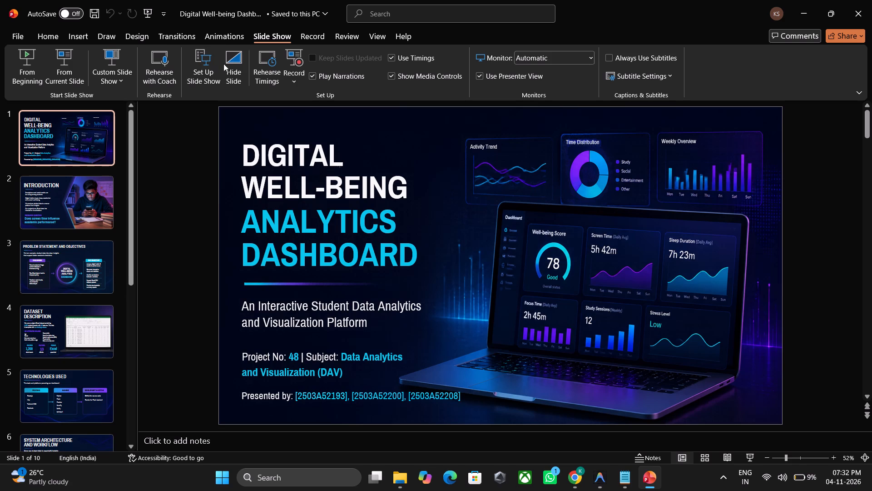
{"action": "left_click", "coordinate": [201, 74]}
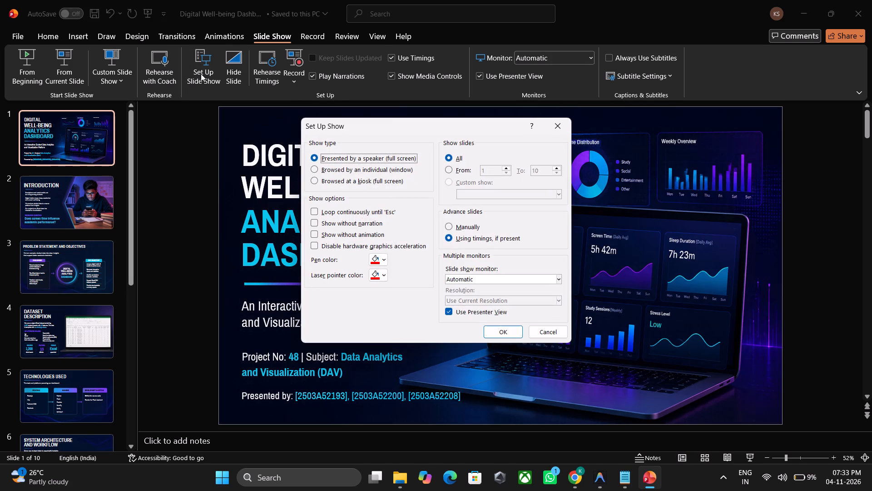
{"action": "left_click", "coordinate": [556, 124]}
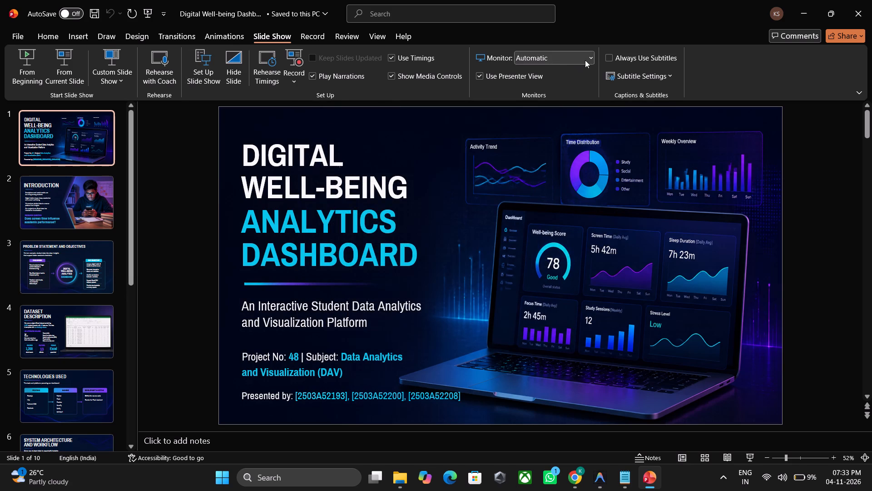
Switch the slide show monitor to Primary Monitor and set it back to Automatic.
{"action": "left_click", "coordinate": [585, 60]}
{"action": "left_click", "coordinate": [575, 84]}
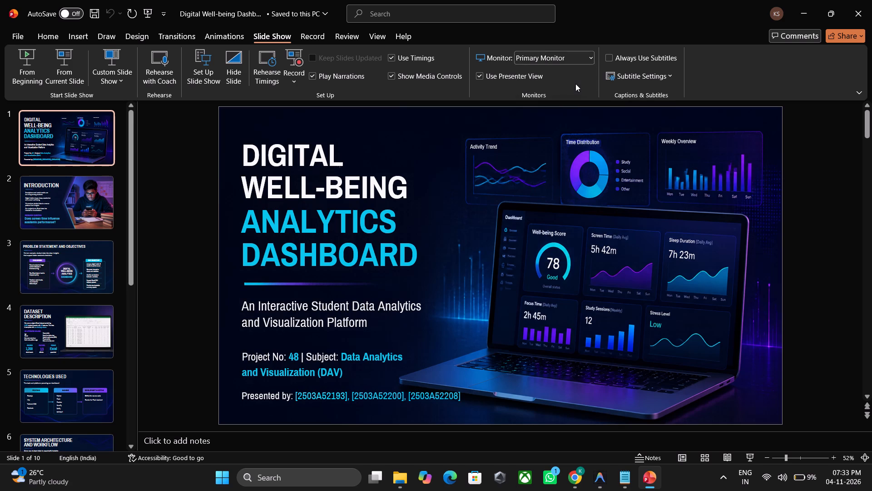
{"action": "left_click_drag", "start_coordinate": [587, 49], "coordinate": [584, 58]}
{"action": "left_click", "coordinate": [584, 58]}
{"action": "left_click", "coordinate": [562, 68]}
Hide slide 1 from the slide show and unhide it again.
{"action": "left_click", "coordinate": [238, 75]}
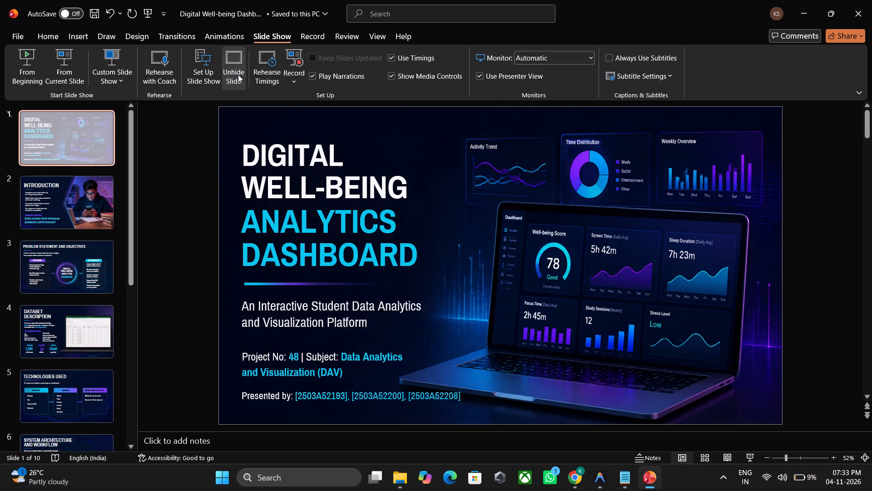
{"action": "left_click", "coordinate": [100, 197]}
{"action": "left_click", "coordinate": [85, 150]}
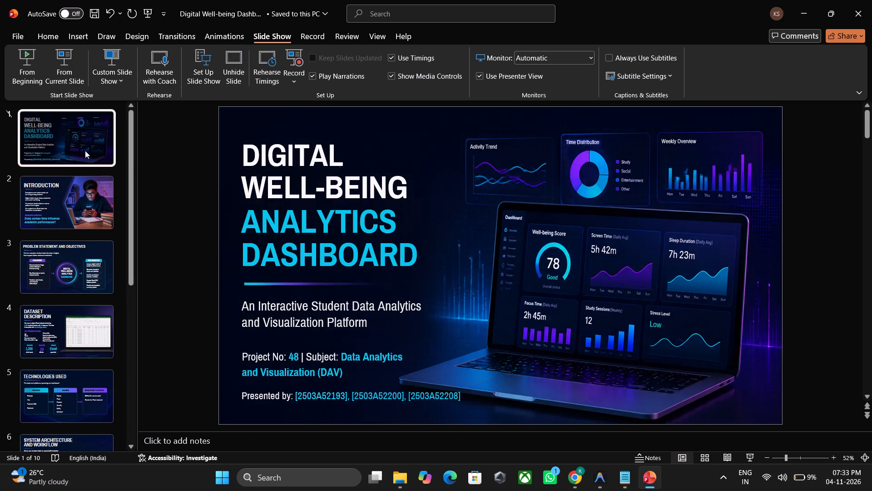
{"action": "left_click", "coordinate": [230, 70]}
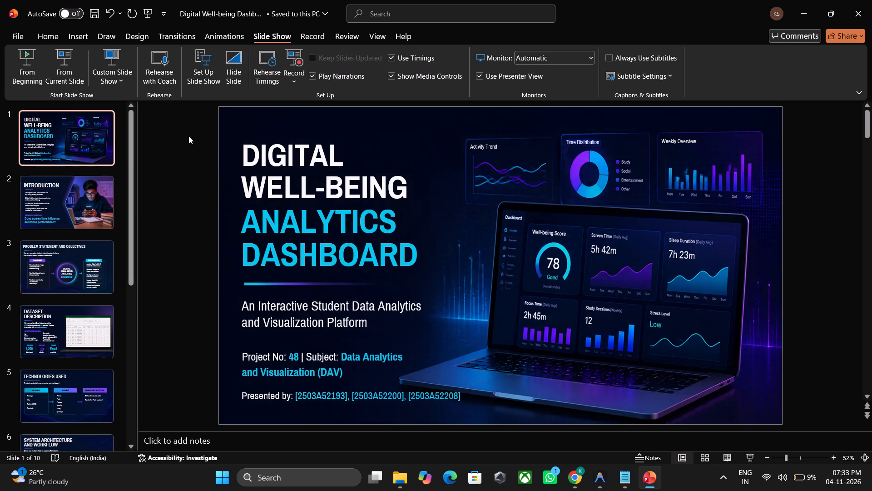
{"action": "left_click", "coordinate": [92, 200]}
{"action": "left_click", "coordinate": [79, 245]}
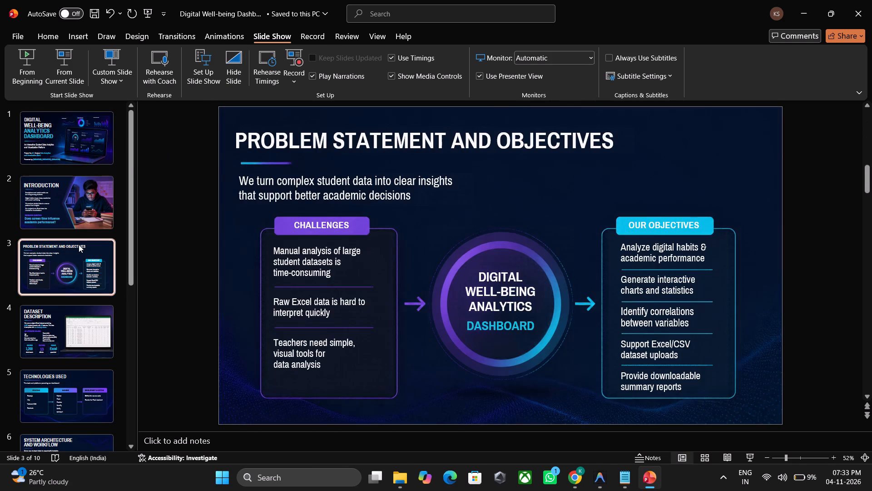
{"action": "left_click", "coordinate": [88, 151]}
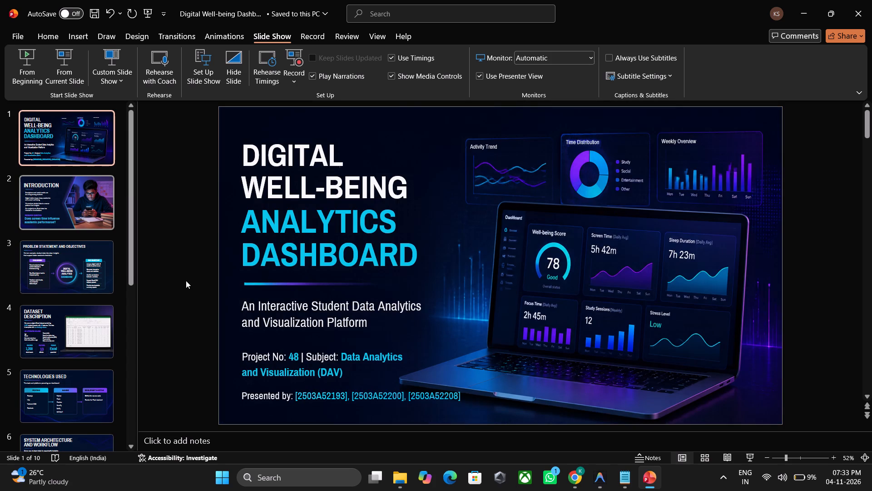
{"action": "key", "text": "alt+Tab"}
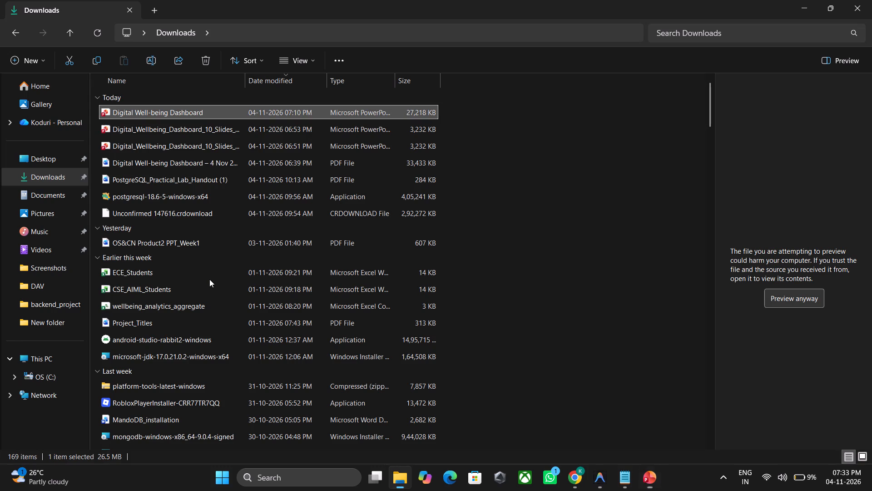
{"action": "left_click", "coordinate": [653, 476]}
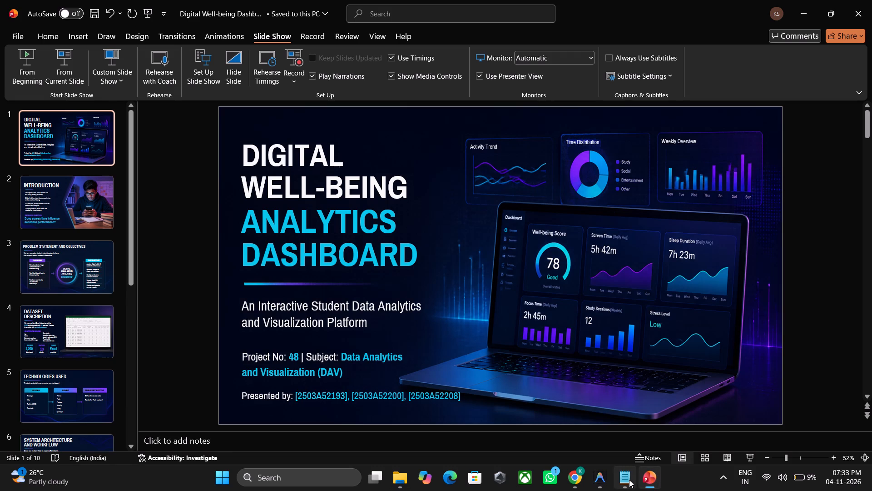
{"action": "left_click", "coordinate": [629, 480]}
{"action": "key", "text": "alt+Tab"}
Show the presentation in Reading View, check slide 2 briefly, and return to the title slide.
{"action": "left_click", "coordinate": [725, 460]}
{"action": "key", "text": "Right"}
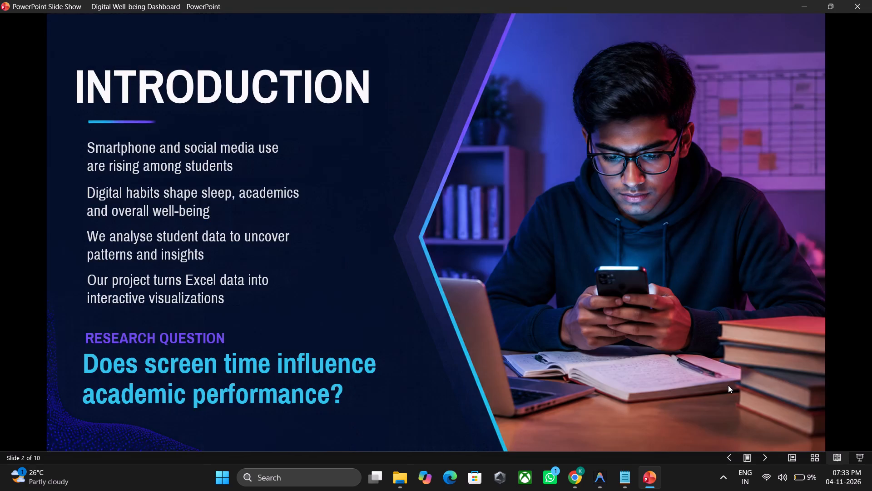
{"action": "key", "text": "Left"}
{"action": "key", "text": "alt+Tab"}
{"action": "key", "text": "alt+Tab"}
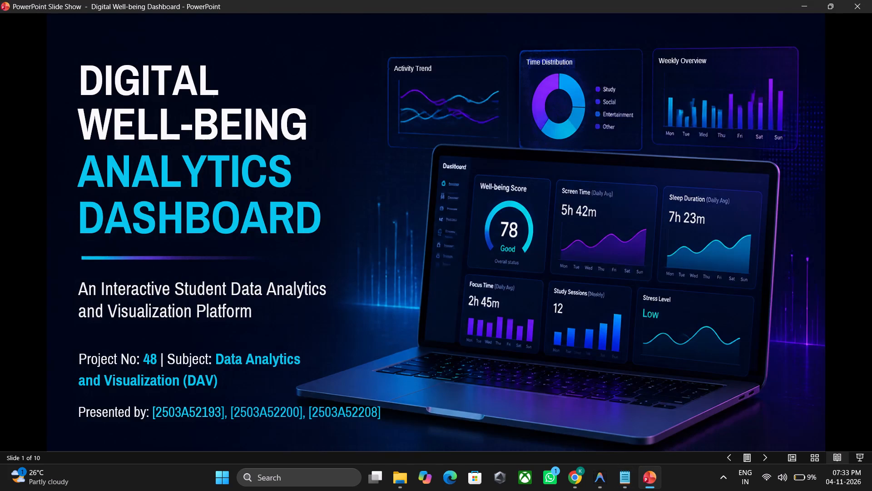
{"action": "key", "text": "Left"}
{"action": "key", "text": "Left"}
{"action": "key", "text": "Left"}
{"action": "key", "text": "Left"}
Read the Slide 1 project introduction script in Notepad, switching back and forth with the title slide to rehearse it.
{"action": "key", "text": "alt+Tab"}
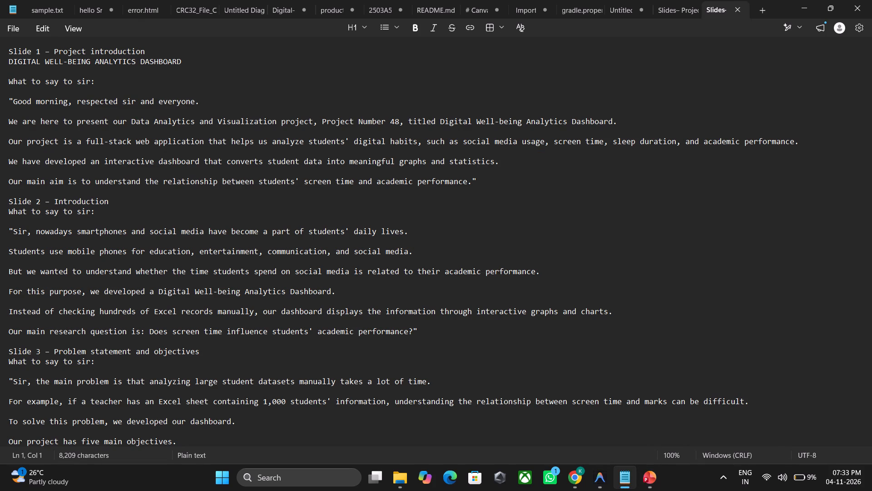
{"action": "key", "text": "alt+Tab"}
{"action": "key", "text": "alt+Tab"}
{"action": "key", "text": "alt+Tab"}
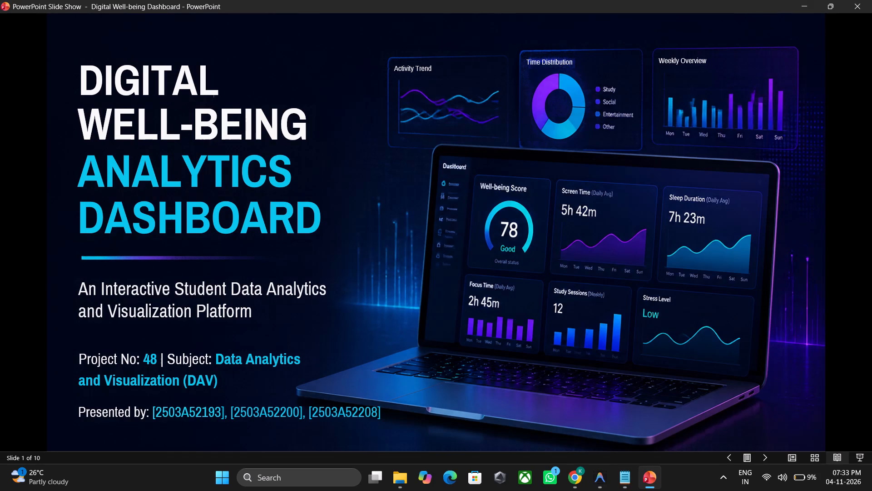
{"action": "key", "text": "alt+Tab"}
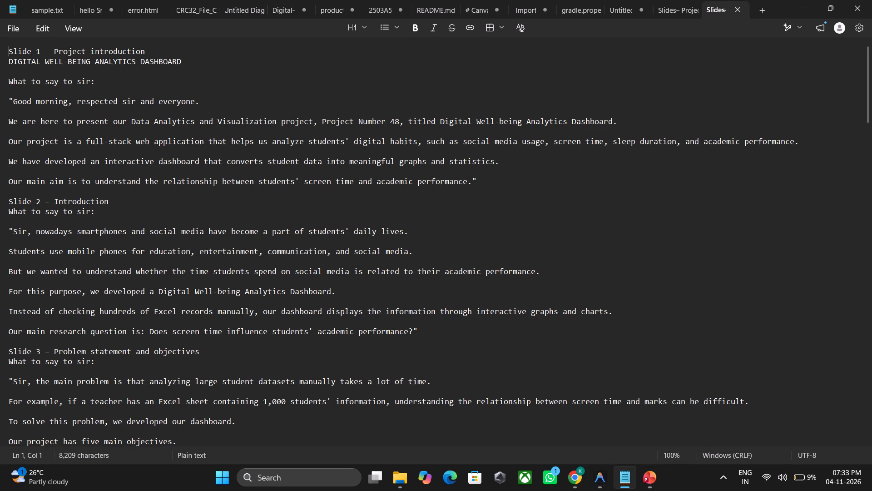
{"action": "key", "text": "alt+Tab"}
{"action": "key", "text": "alt+Tab"}
{"action": "key", "text": "alt+Tab"}
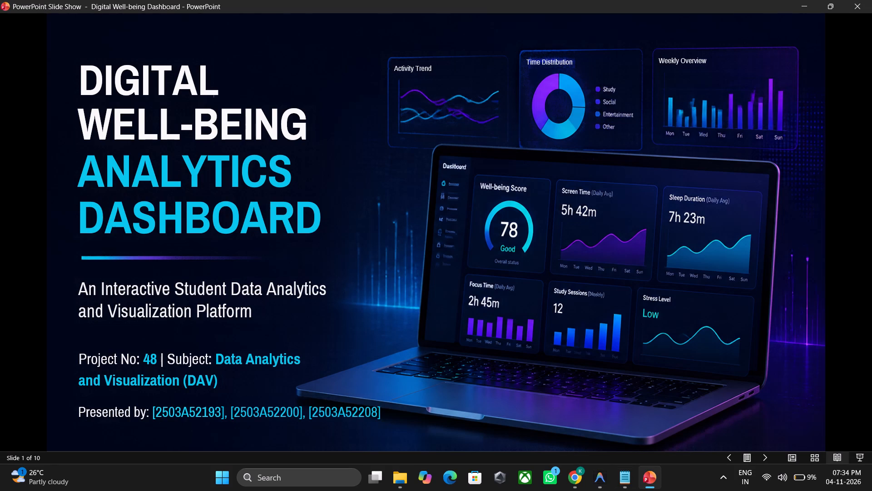
{"action": "key", "text": "alt+Tab"}
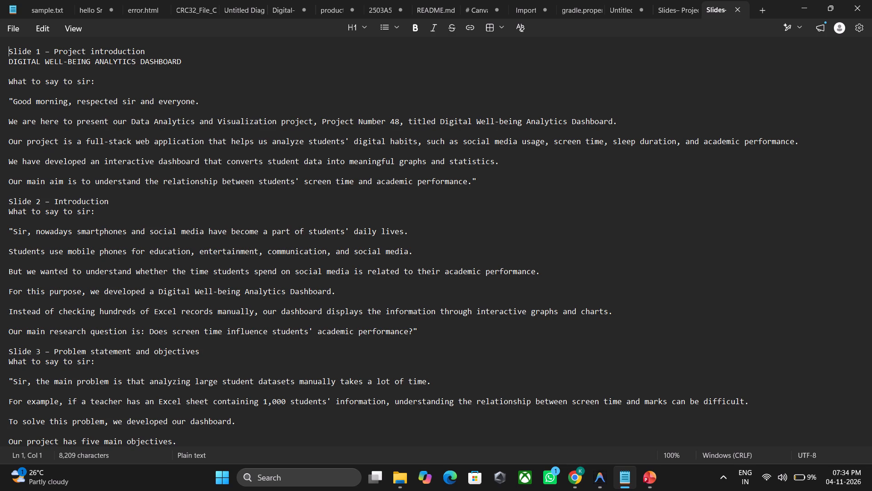
{"action": "key", "text": "alt+Tab"}
{"action": "key", "text": "alt+Tab"}
{"action": "key", "text": "alt+Tab"}
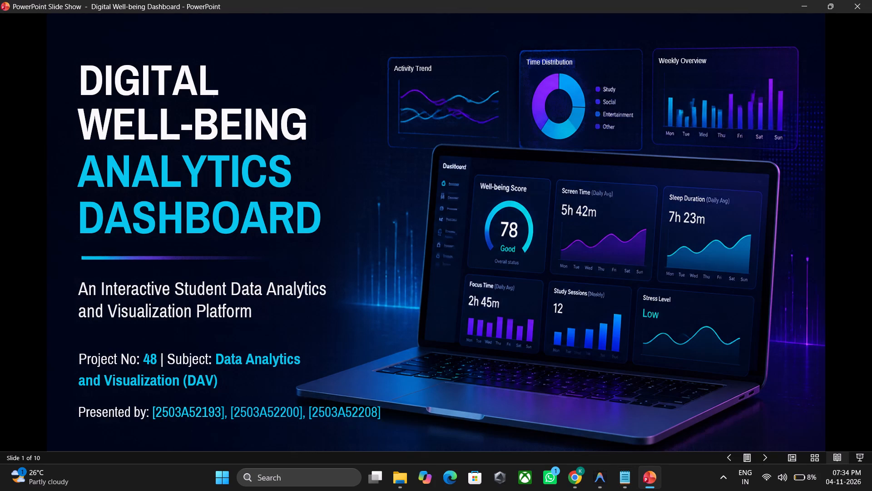
{"action": "key", "text": "alt+Tab"}
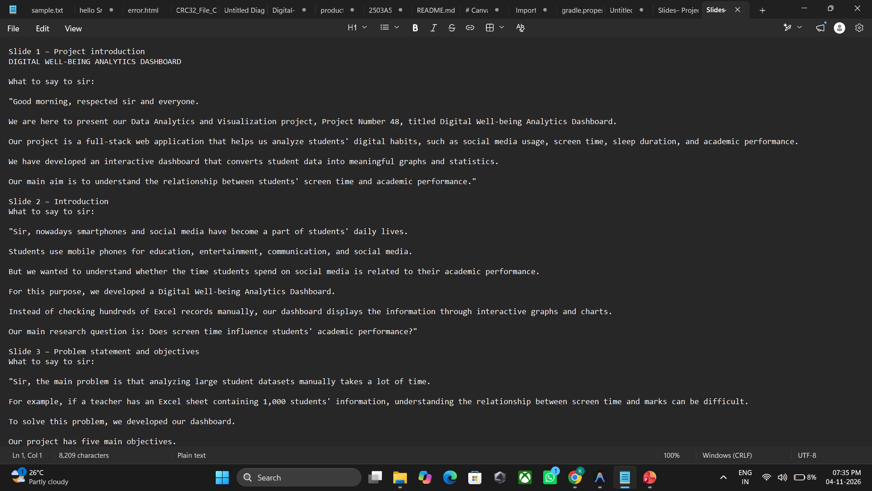
{"action": "key", "text": "alt+Tab"}
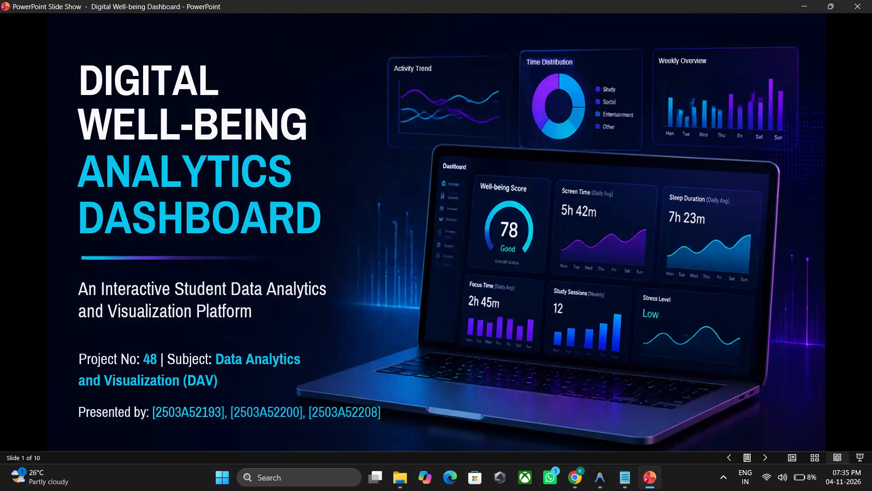
Advance to the Introduction slide and compare it with the Slide 2 speaking script in Notepad.
{"action": "key", "text": "Right"}
{"action": "key", "text": "alt+Tab"}
{"action": "key", "text": "alt+Tab"}
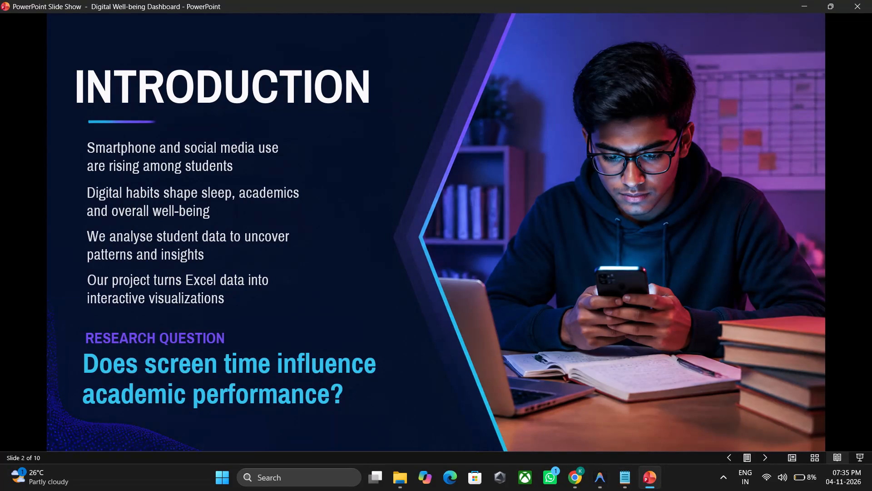
{"action": "key", "text": "alt+Tab"}
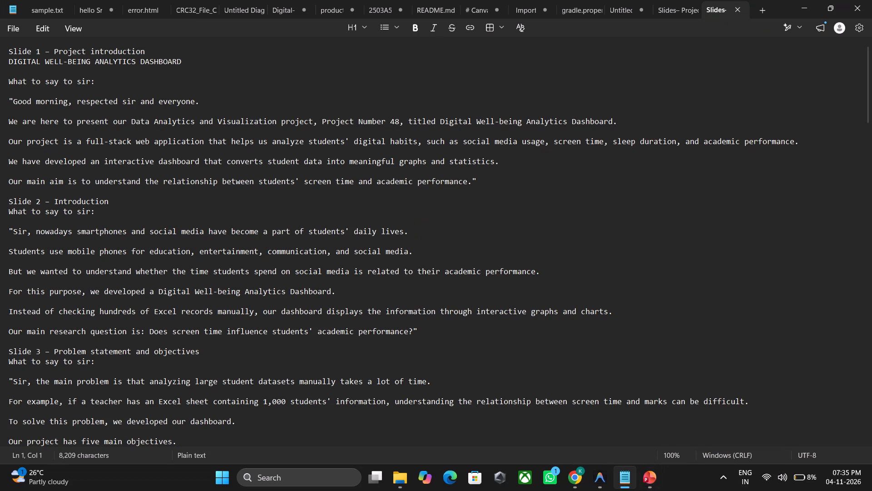
{"action": "key", "text": "alt+Tab"}
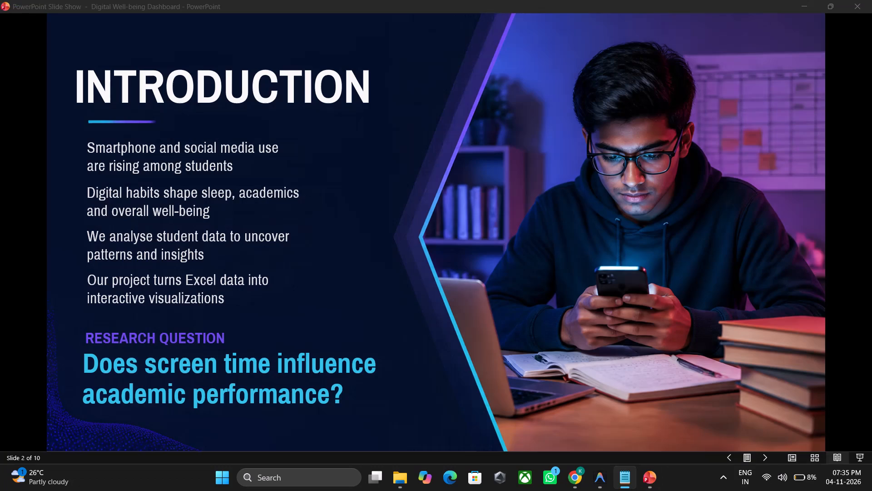
{"action": "key", "text": "alt+Tab"}
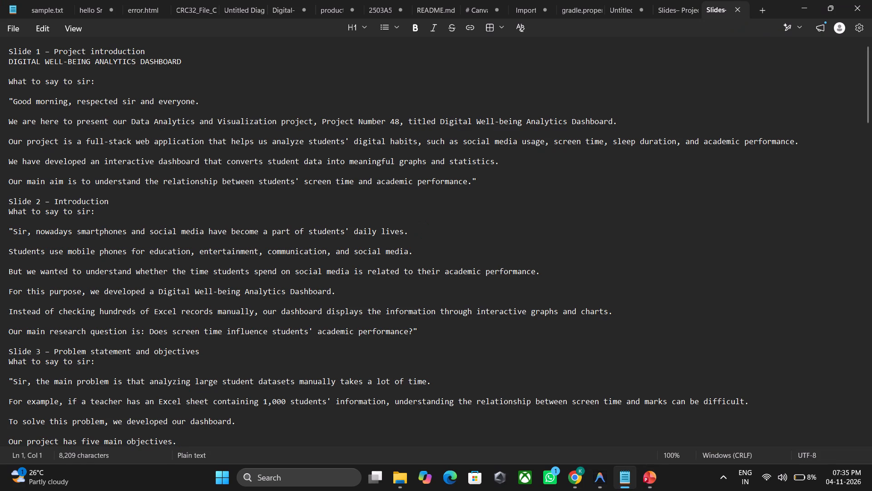
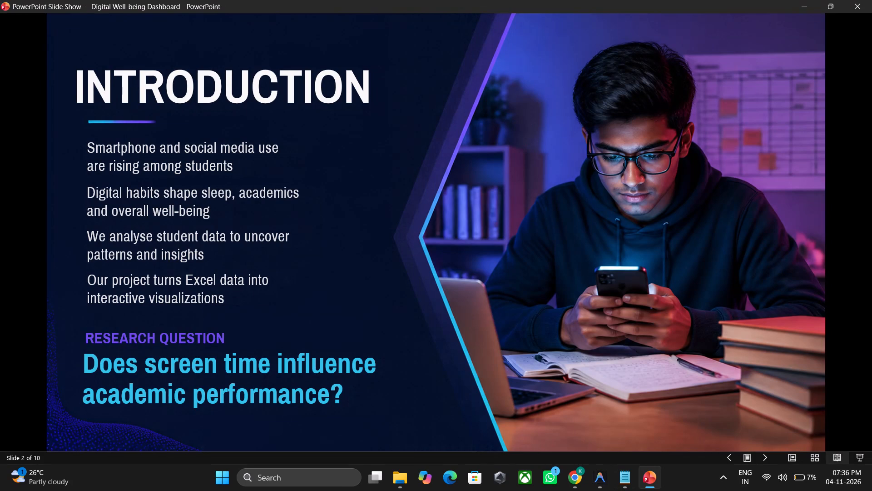
Switch from the Introduction slide to the Notepad script to read the Slide 2 speaking text.
{"action": "key", "text": "alt+Tab"}
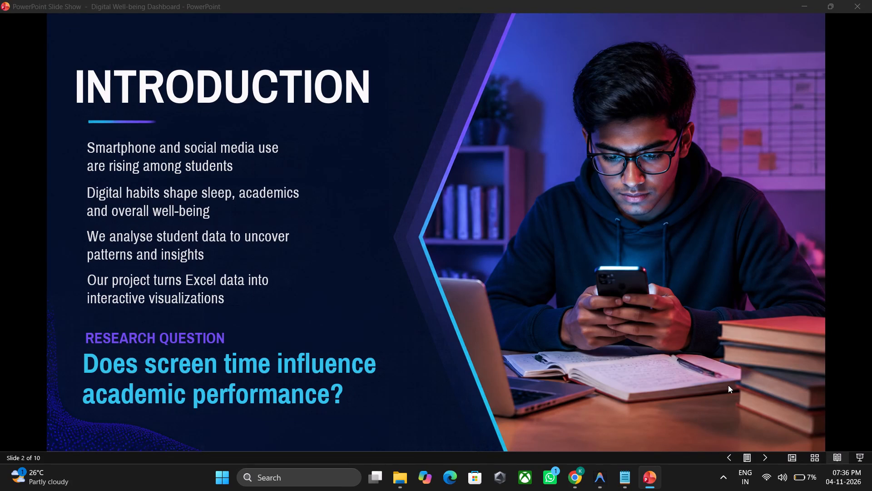
{"action": "key", "text": "Return"}
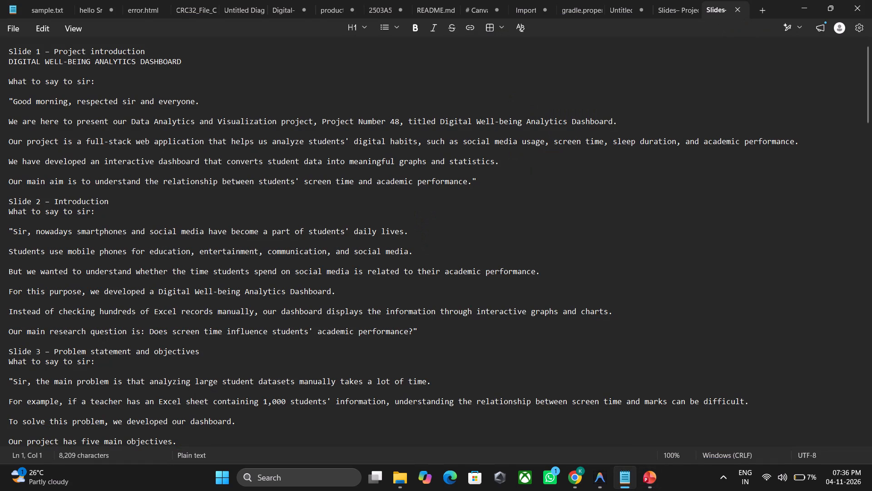
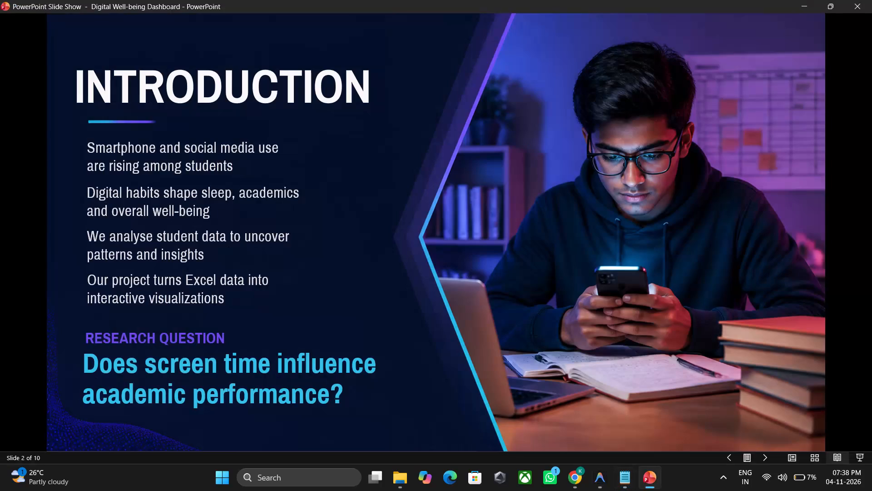
Advance the slide show to the Problem Statement and Objectives slide, read its Slide 3 text in the Notepad script, and return to PowerPoint.
{"action": "key", "text": "Right"}
{"action": "key", "text": "alt+Tab"}
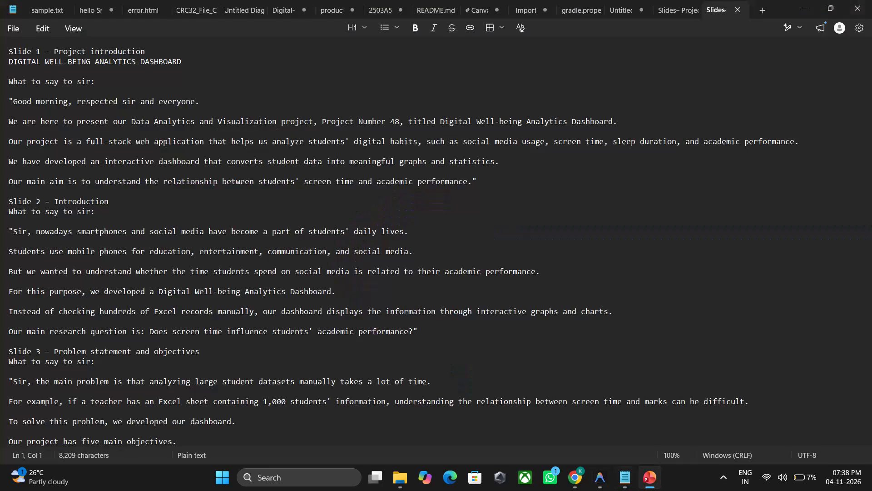
{"action": "key", "text": "alt+Tab"}
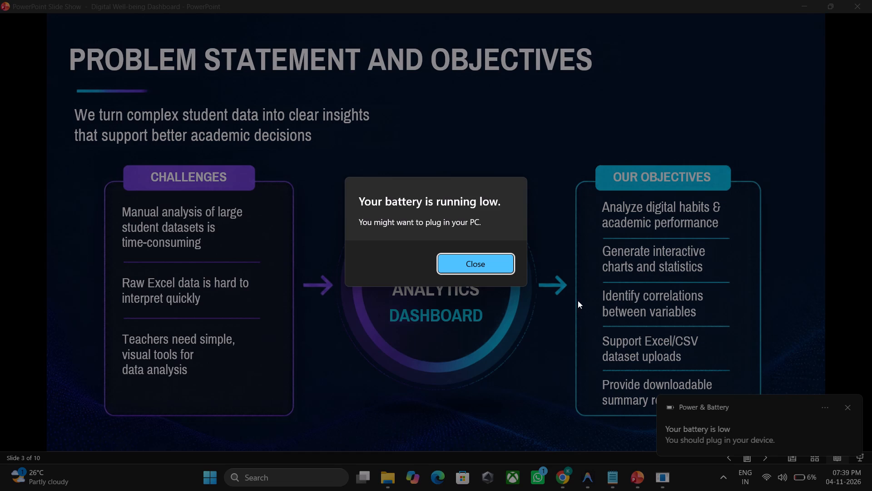
Dismiss the low-battery dialog covering the Problem Statement and Objectives slide.
{"action": "left_click", "coordinate": [840, 410]}
{"action": "left_click", "coordinate": [467, 259]}
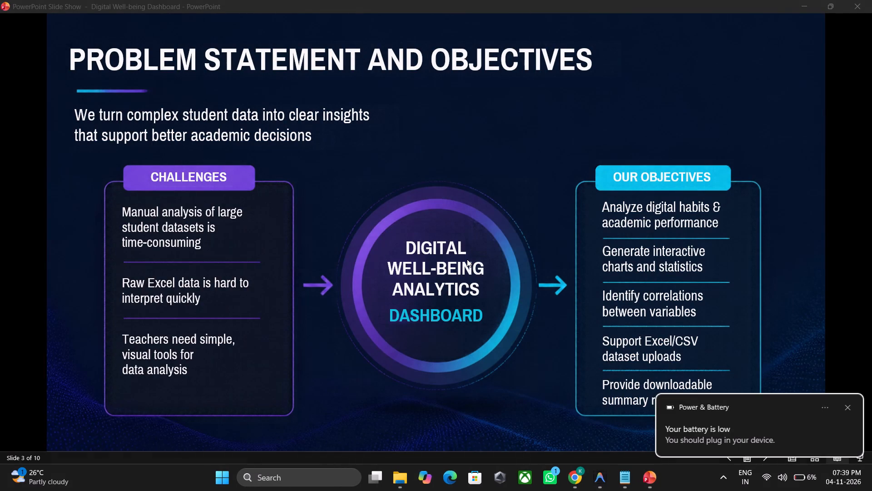
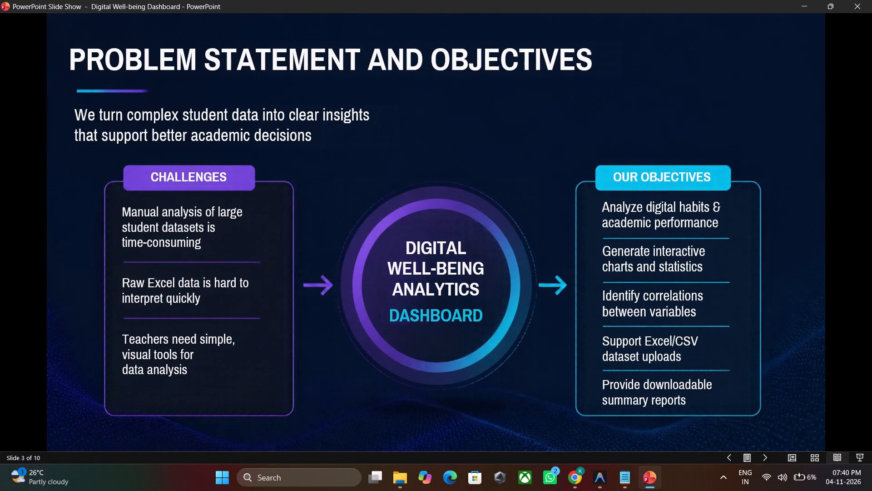
Glance at the Slide 3 speaking script in Notepad and return to the Problem Statement and Objectives slide in PowerPoint.
{"action": "key", "text": "alt+Tab"}
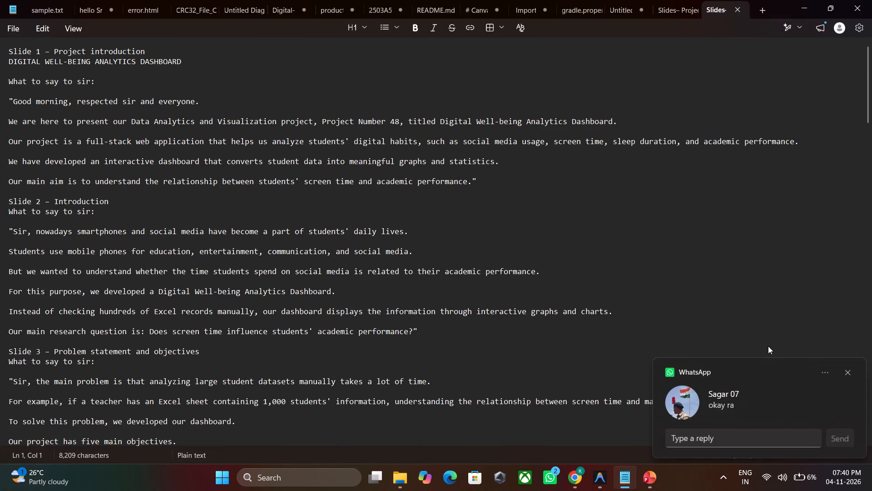
{"action": "key", "text": "alt+Tab"}
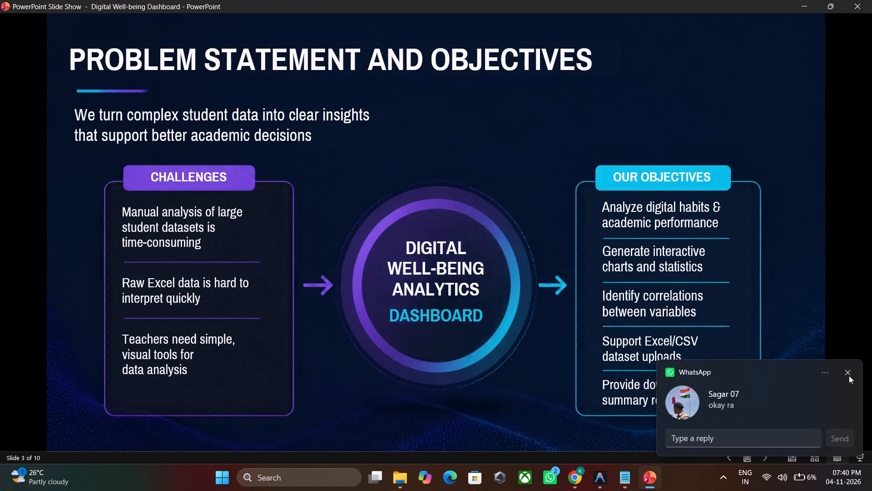
Dismiss the WhatsApp message notification covering the Problem Statement and Objectives slide.
{"action": "left_click", "coordinate": [850, 370]}
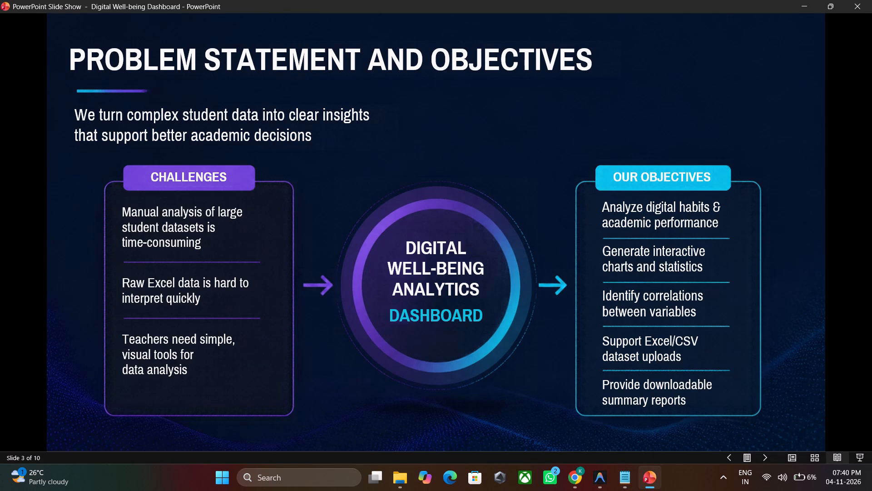
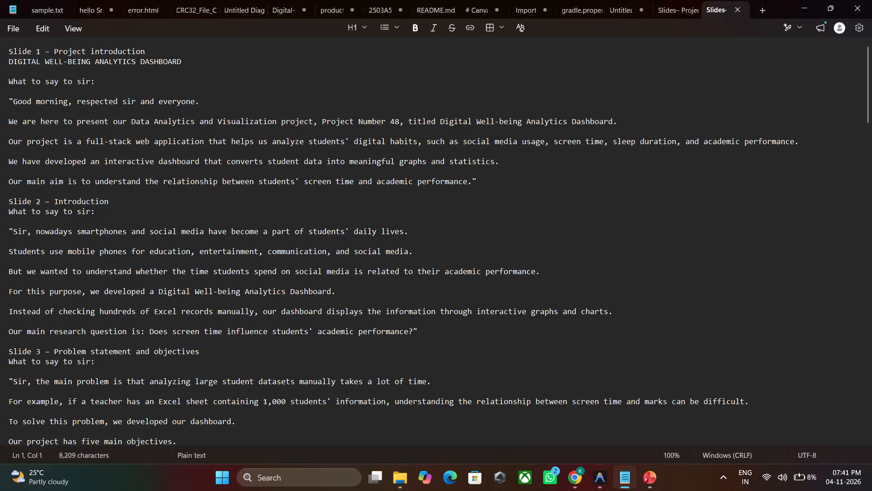
Read the full Slide 3 problem statement and objectives section of the speaking script in Notepad.
{"action": "scroll", "coordinate": [716, 289], "scroll_direction": "down", "scroll_amount": 3}
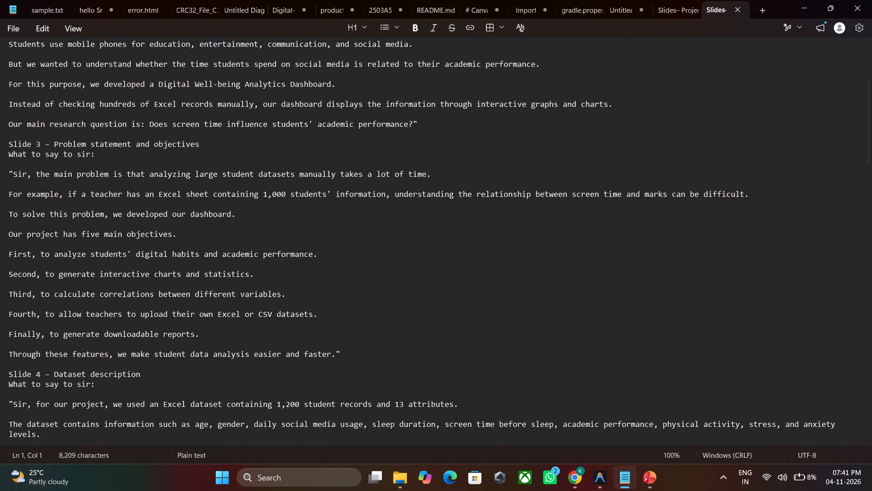
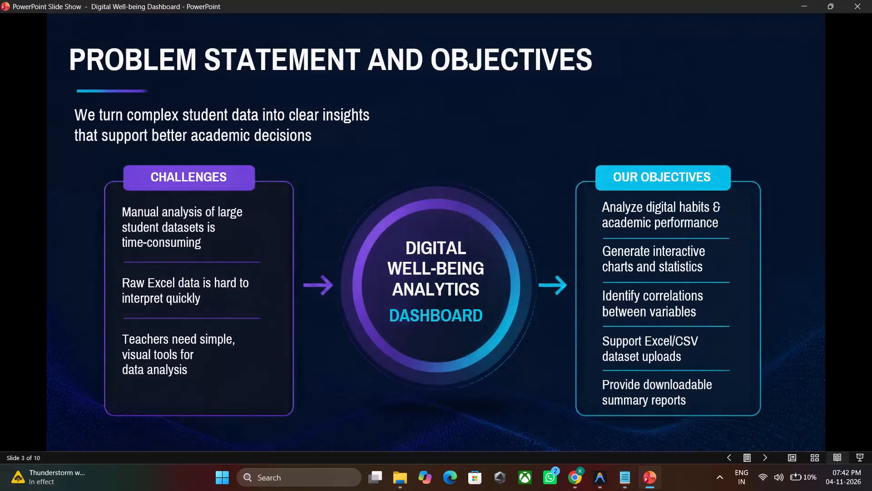
Rehearse Slide 3, Problem Statement and Objectives, comparing the slide's challenges and five objectives with its section of the Notepad script.
{"action": "key", "text": "alt+Tab"}
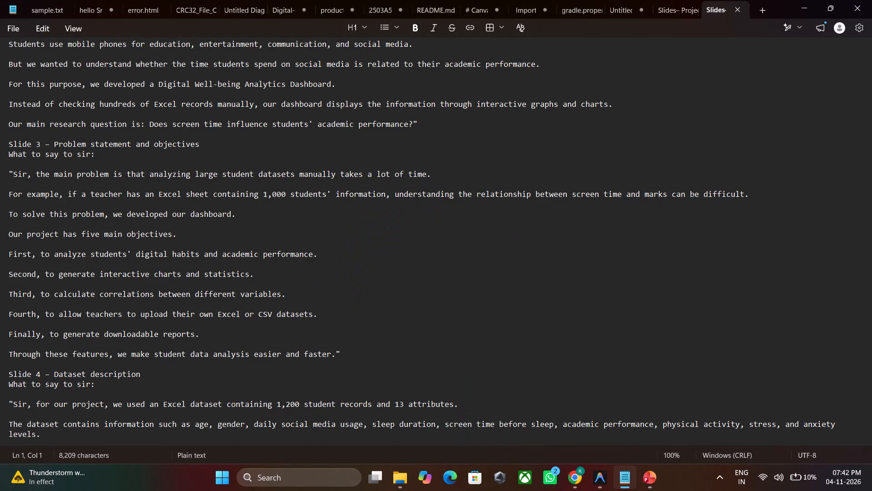
{"action": "key", "text": "alt+Tab"}
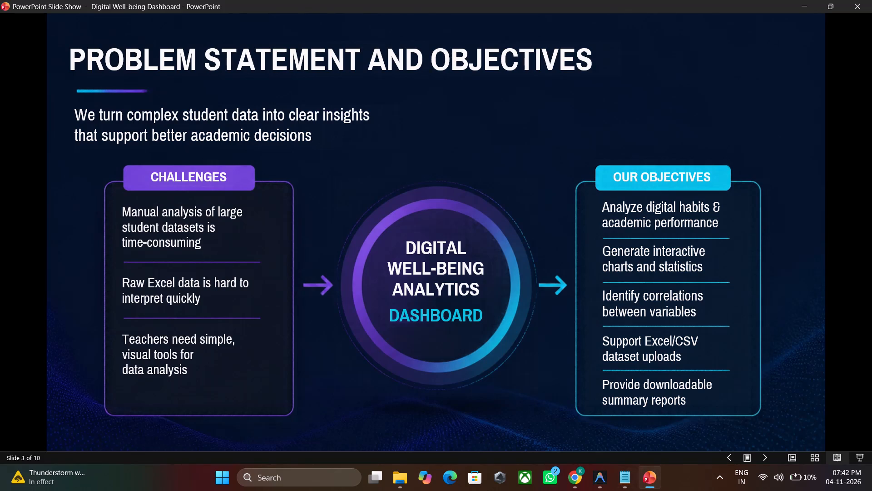
{"action": "key", "text": "alt+Tab"}
{"action": "key", "text": "alt+Tab"}
{"action": "key", "text": "Right"}
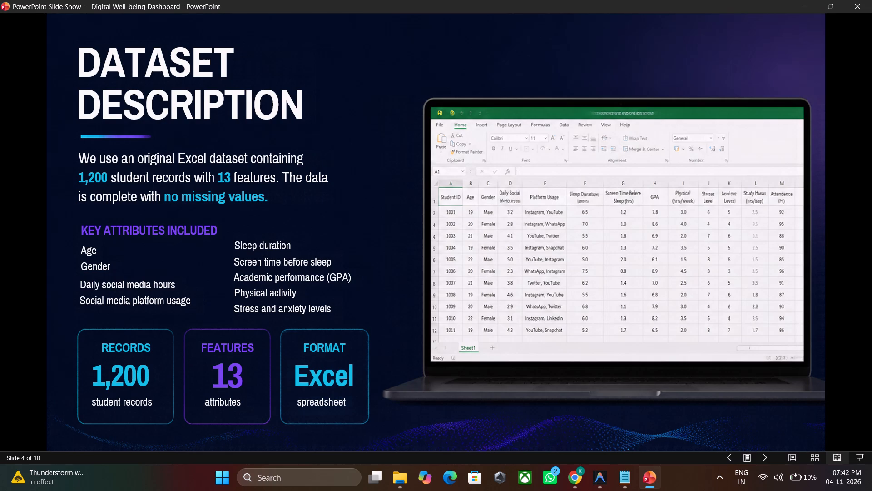
{"action": "key", "text": "Left"}
{"action": "key", "text": "alt+Tab"}
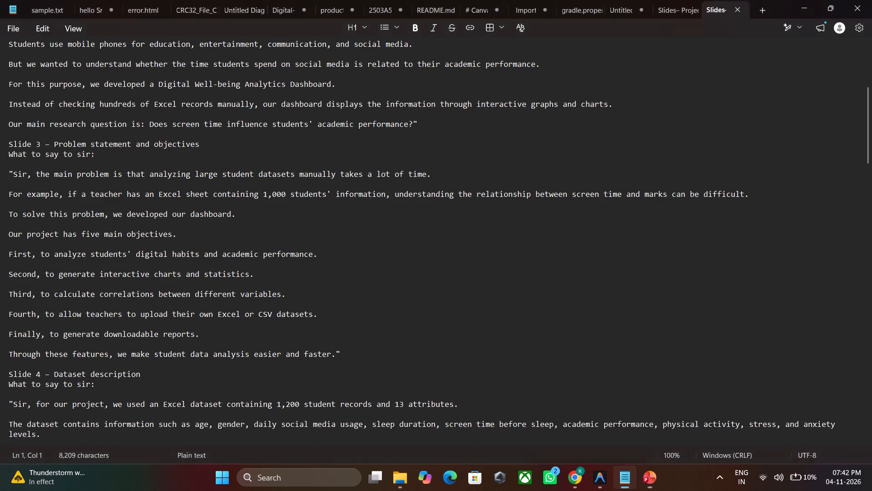
{"action": "key", "text": "alt+Tab"}
{"action": "key", "text": "alt+Tab"}
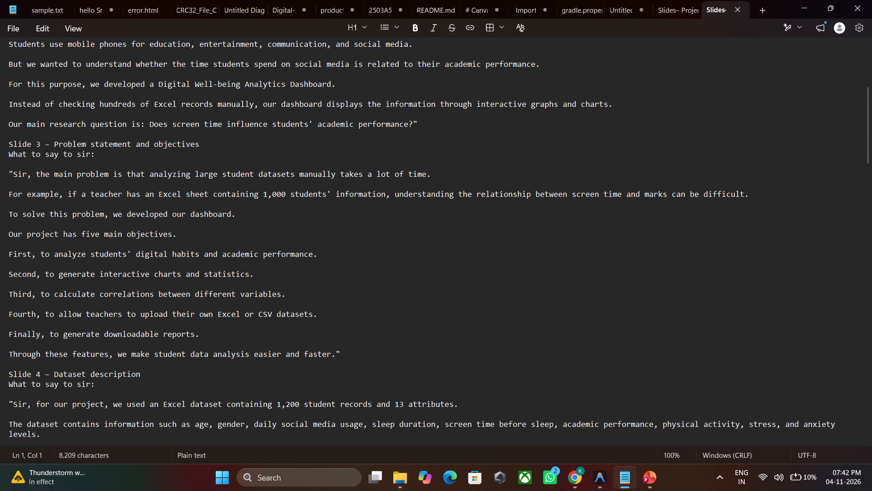
{"action": "key", "text": "alt+Tab"}
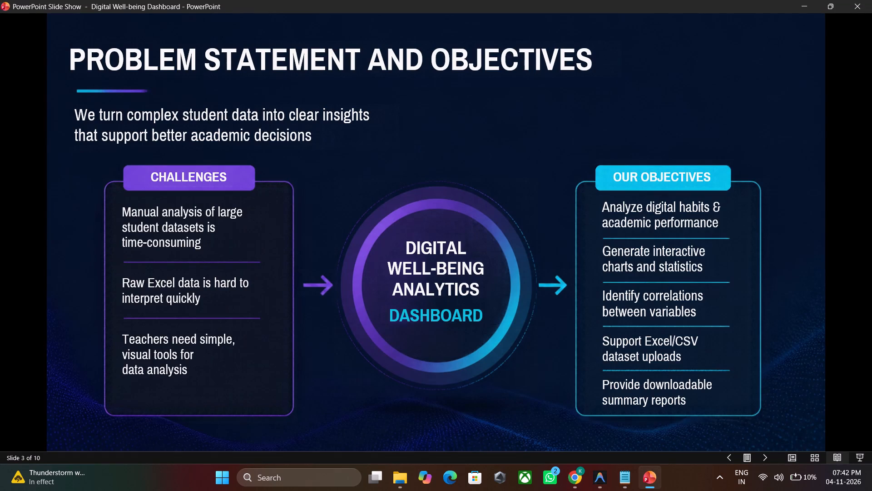
{"action": "key", "text": "alt+Tab"}
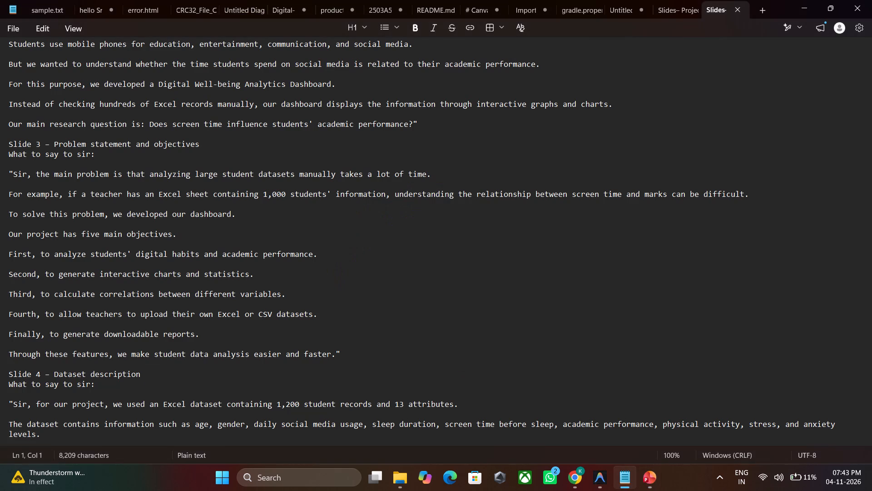
{"action": "key", "text": "alt+Tab"}
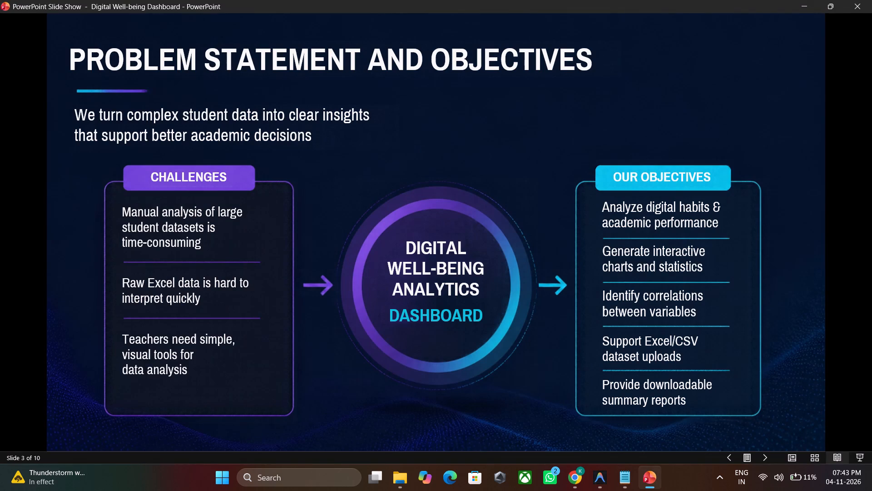
{"action": "key", "text": "alt+Tab"}
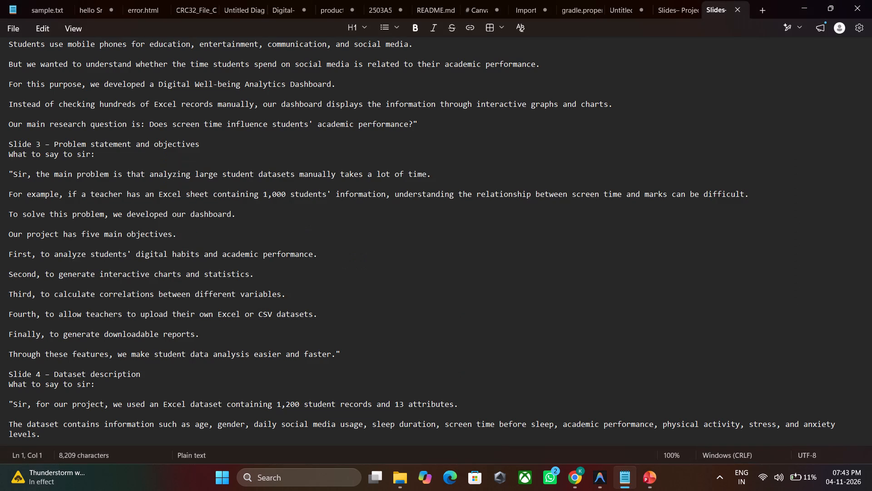
{"action": "key", "text": "alt+Tab"}
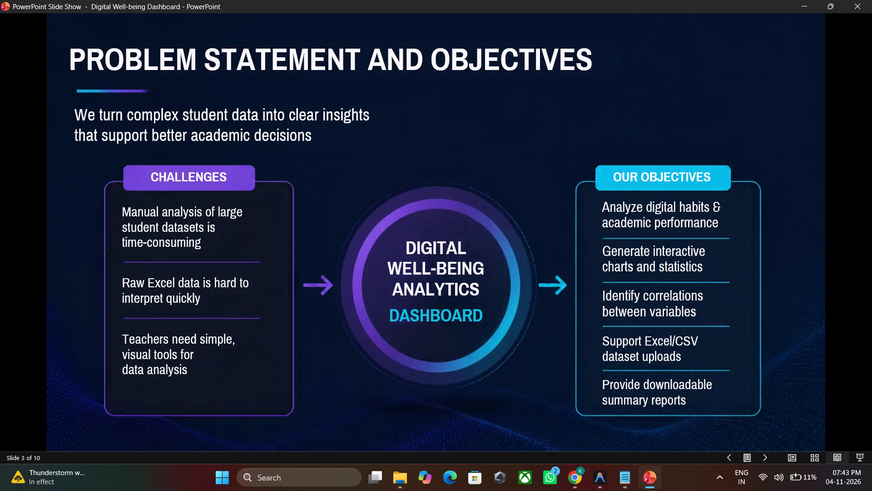
Go back through the Introduction to the first slide, and advance the PowerPoint slide show to Slide 4, Dataset Description.
{"action": "key", "text": "Left"}
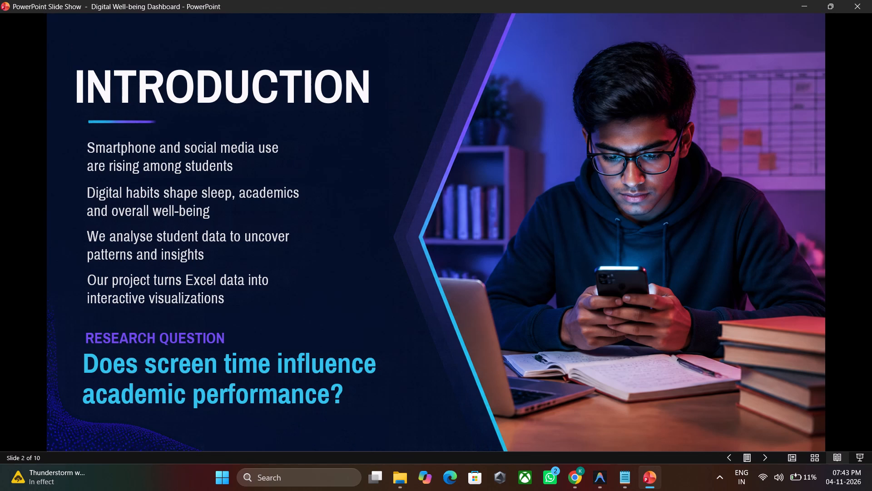
{"action": "key", "text": "Left"}
{"action": "key", "text": "Right"}
{"action": "key", "text": "Right"}
{"action": "key", "text": "Right"}
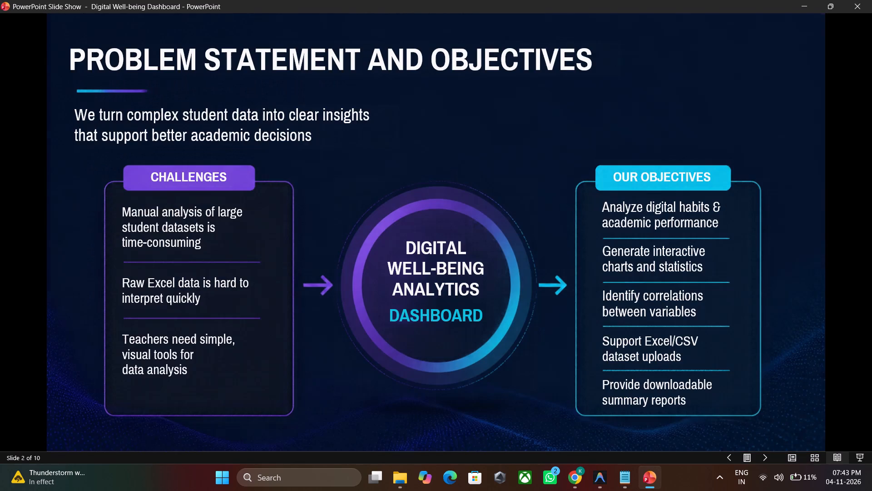
Skim the Notepad speaking script from the Slide 4 section through Slide 10, and return to the Slide 1 project introduction.
{"action": "key", "text": "alt+Tab"}
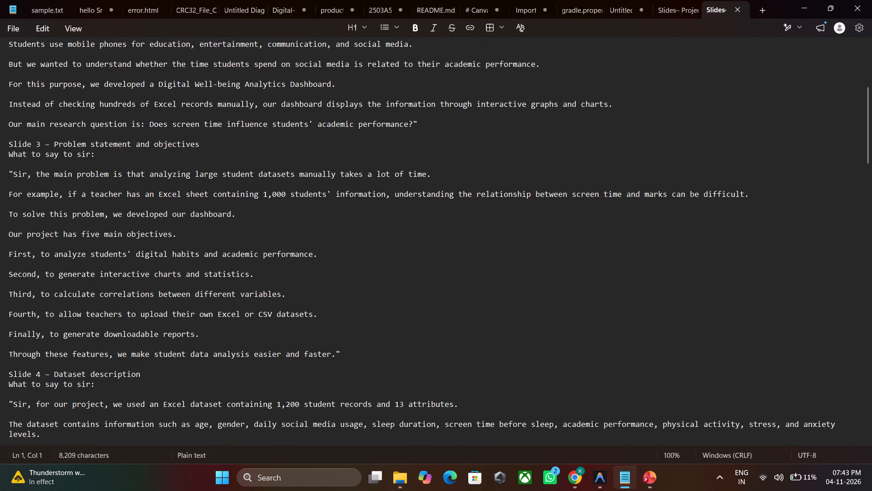
{"action": "scroll", "coordinate": [512, 250], "scroll_direction": "down", "scroll_amount": 2}
{"action": "scroll", "coordinate": [512, 250], "scroll_direction": "up", "scroll_amount": 1}
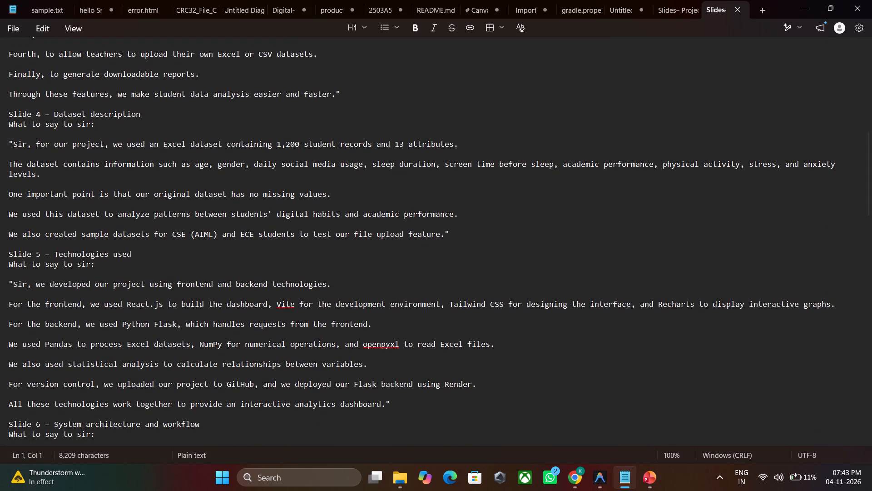
{"action": "scroll", "coordinate": [512, 250], "scroll_direction": "down", "scroll_amount": 3}
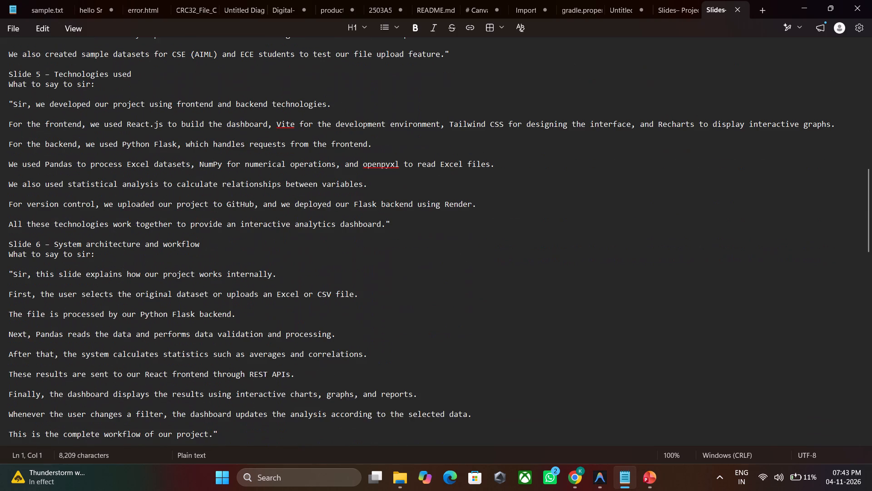
{"action": "scroll", "coordinate": [512, 250], "scroll_direction": "down", "scroll_amount": 7}
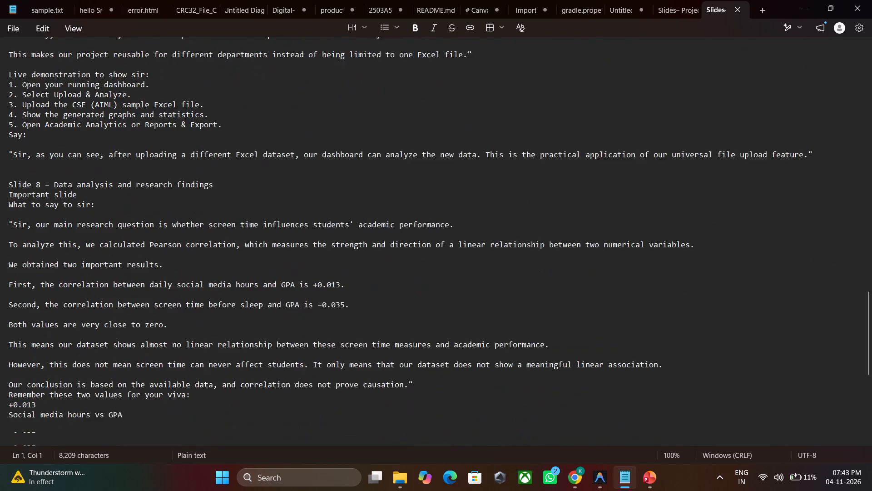
{"action": "scroll", "coordinate": [512, 250], "scroll_direction": "down", "scroll_amount": 5}
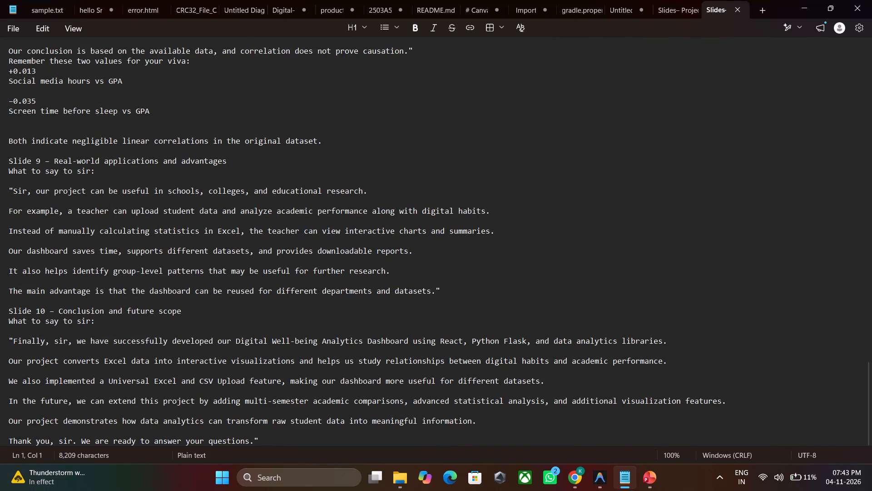
{"action": "scroll", "coordinate": [512, 250], "scroll_direction": "up", "scroll_amount": 5}
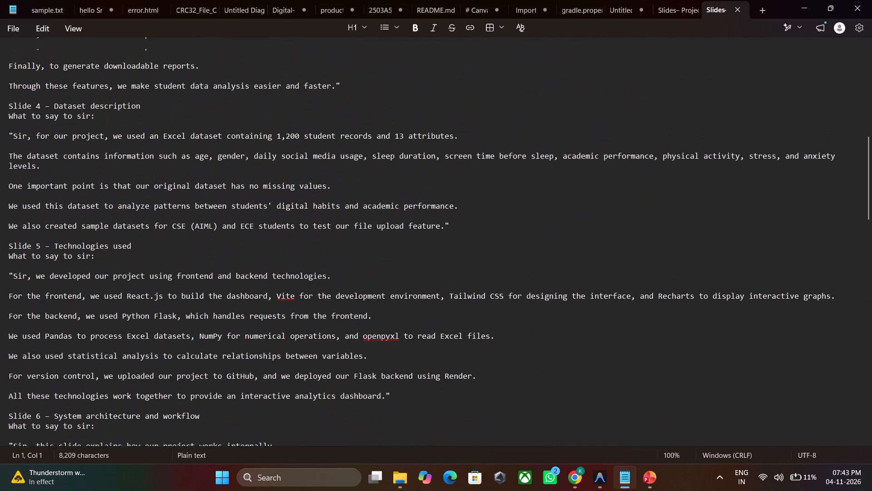
{"action": "scroll", "coordinate": [512, 250], "scroll_direction": "up", "scroll_amount": 4}
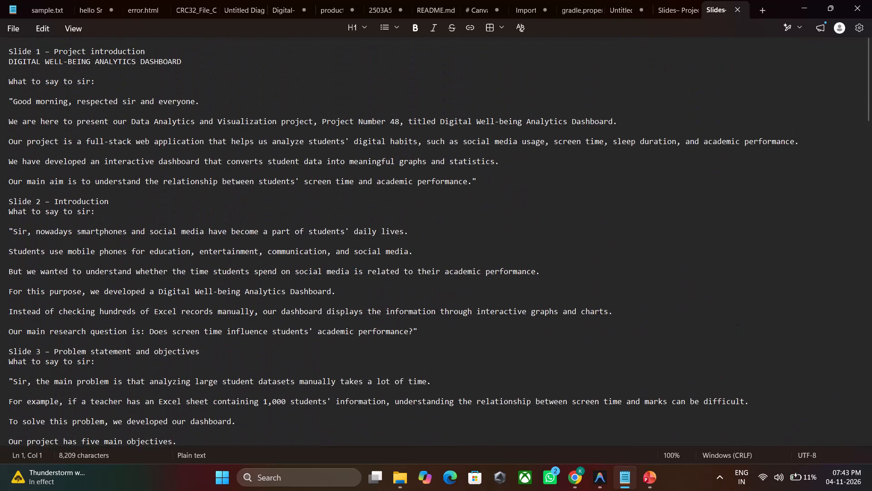
Read the Slide 4 dataset description section of the Notepad script and compare it with the Dataset Description slide in PowerPoint.
{"action": "scroll", "coordinate": [512, 250], "scroll_direction": "down", "scroll_amount": 3}
{"action": "scroll", "coordinate": [512, 250], "scroll_direction": "up", "scroll_amount": 1}
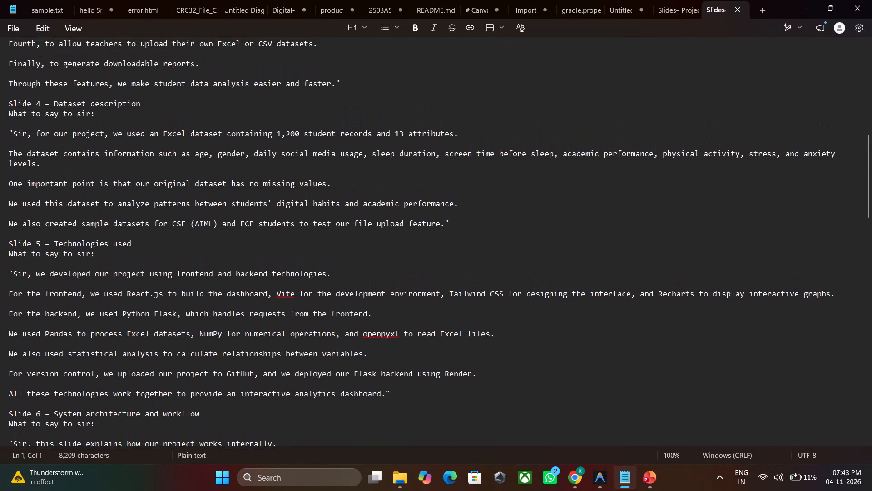
{"action": "scroll", "coordinate": [512, 250], "scroll_direction": "up", "scroll_amount": 2}
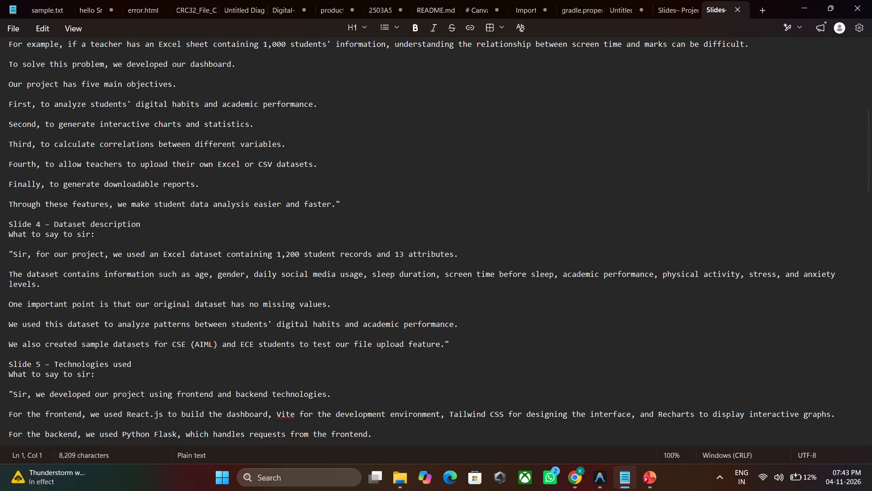
{"action": "key", "text": "alt+Tab"}
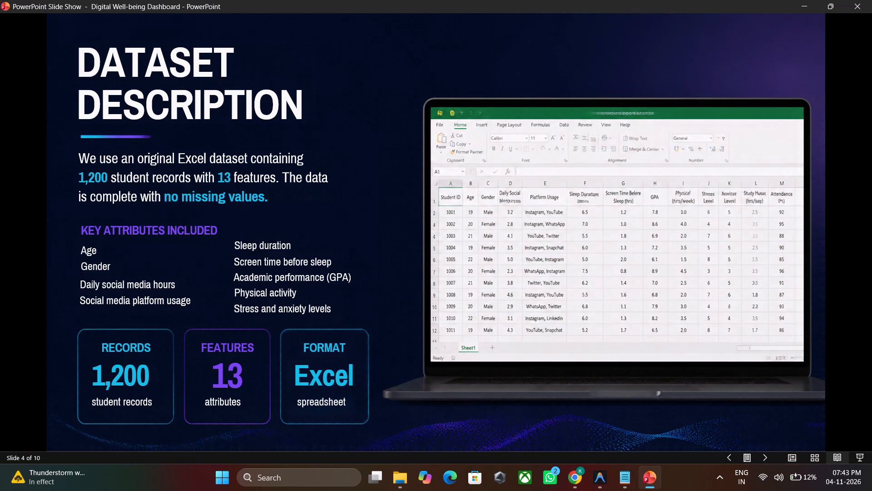
{"action": "key", "text": "alt+Tab"}
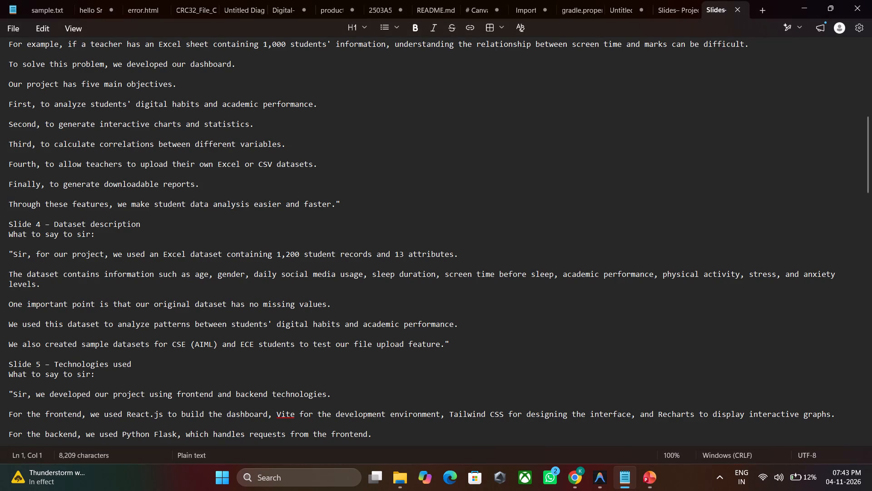
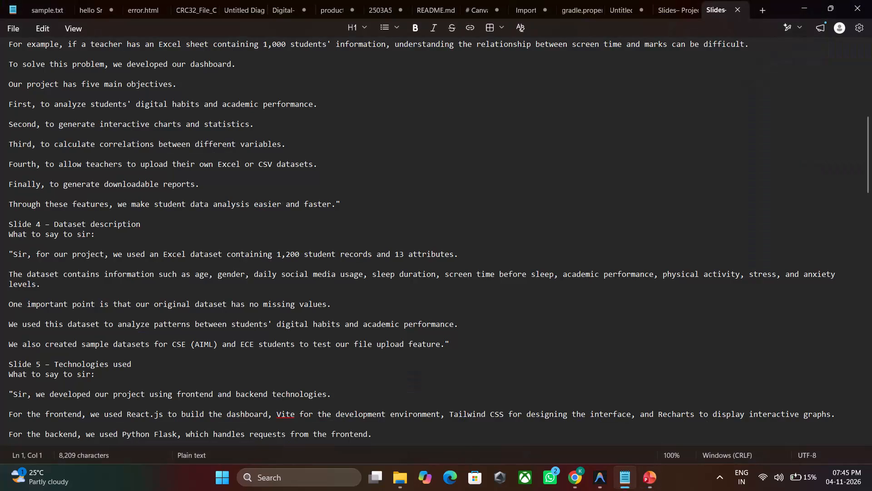
Compare the Slide 4 Dataset Description slide in PowerPoint with its section of the Notepad script once more.
{"action": "key", "text": "alt+Tab"}
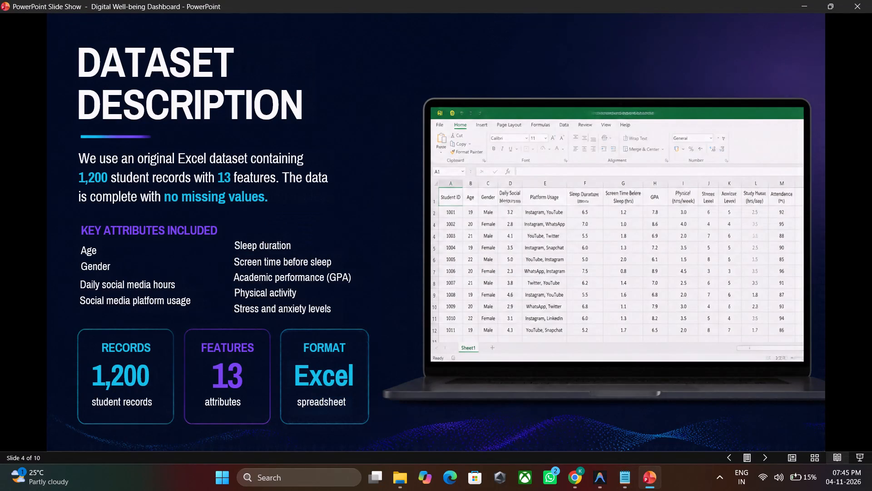
{"action": "key", "text": "alt+Tab"}
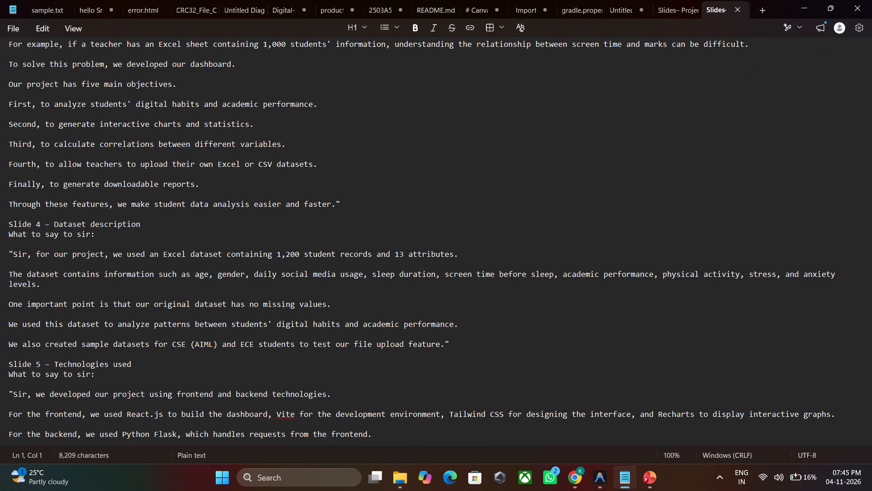
{"action": "key", "text": "alt+Tab"}
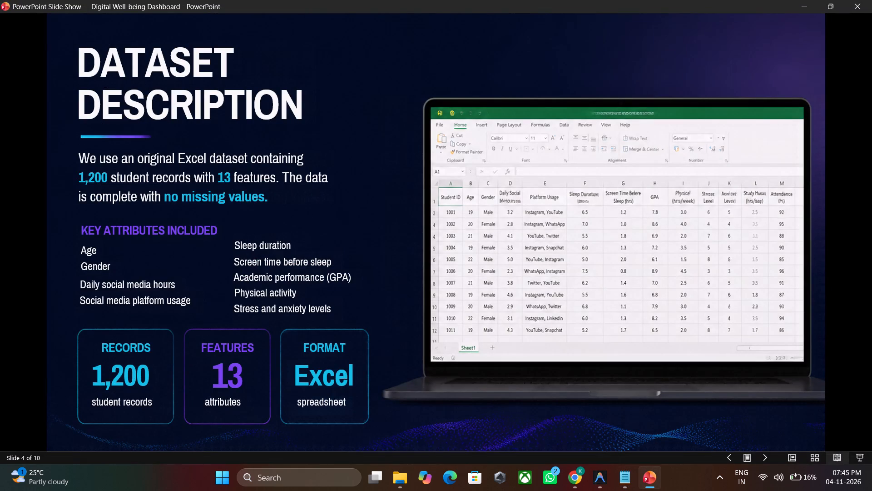
Advance the PowerPoint slide show to Slide 5, Technologies Used, and compare it with the Slide 5 section of the Notepad script.
{"action": "key", "text": "Right"}
{"action": "key", "text": "alt+Tab"}
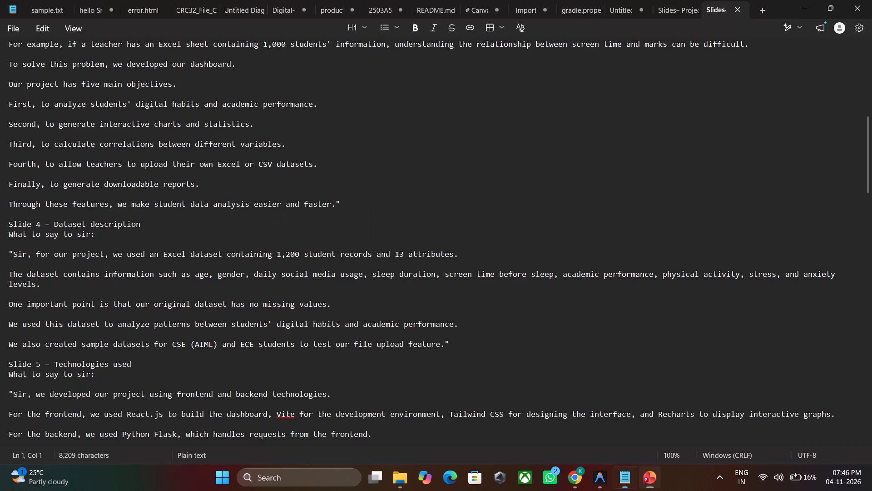
{"action": "scroll", "coordinate": [512, 250], "scroll_direction": "down", "scroll_amount": 2}
{"action": "scroll", "coordinate": [512, 250], "scroll_direction": "up", "scroll_amount": 2}
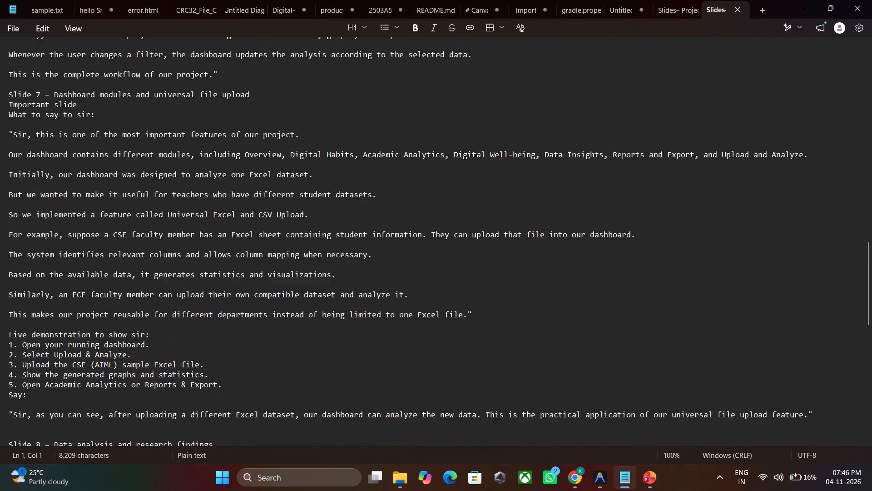
{"action": "scroll", "coordinate": [512, 250], "scroll_direction": "up", "scroll_amount": 1}
{"action": "scroll", "coordinate": [512, 250], "scroll_direction": "down", "scroll_amount": 1}
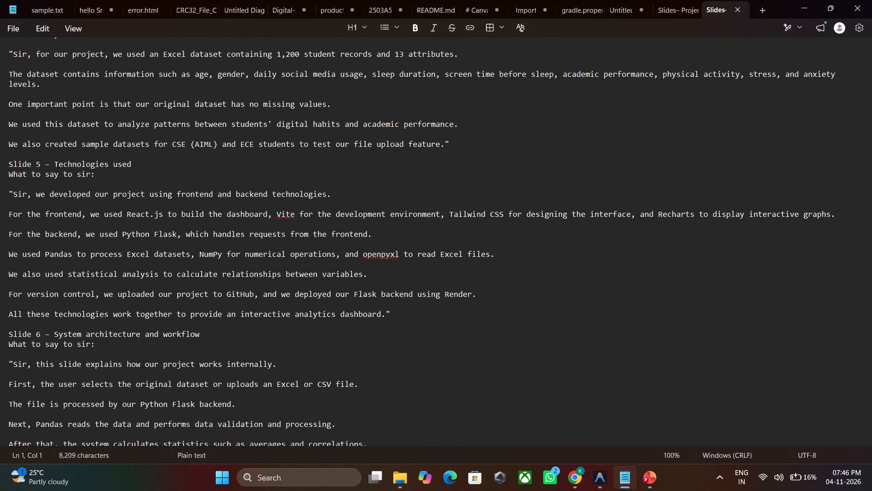
{"action": "key", "text": "alt+Tab"}
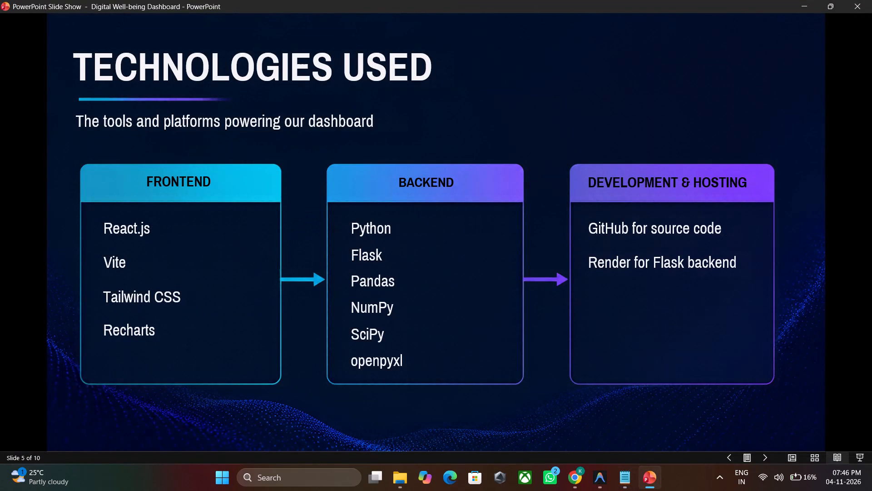
{"action": "key", "text": "alt+Tab"}
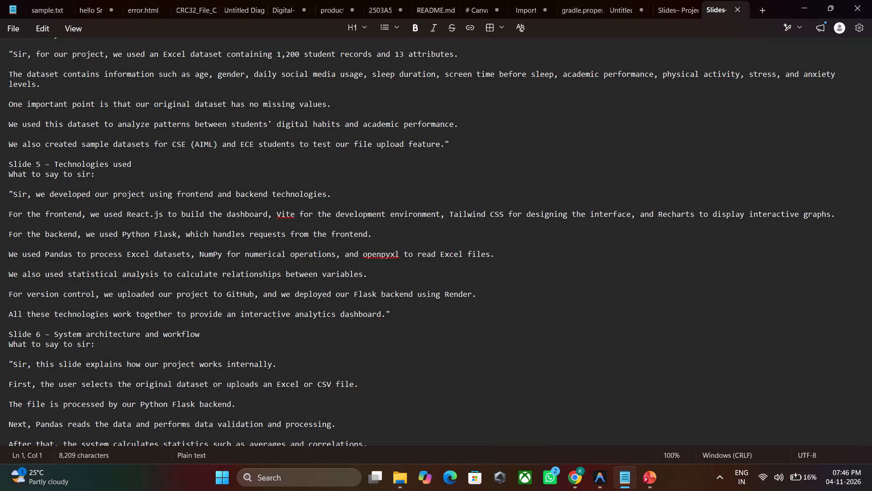
{"action": "key", "text": "alt+Tab"}
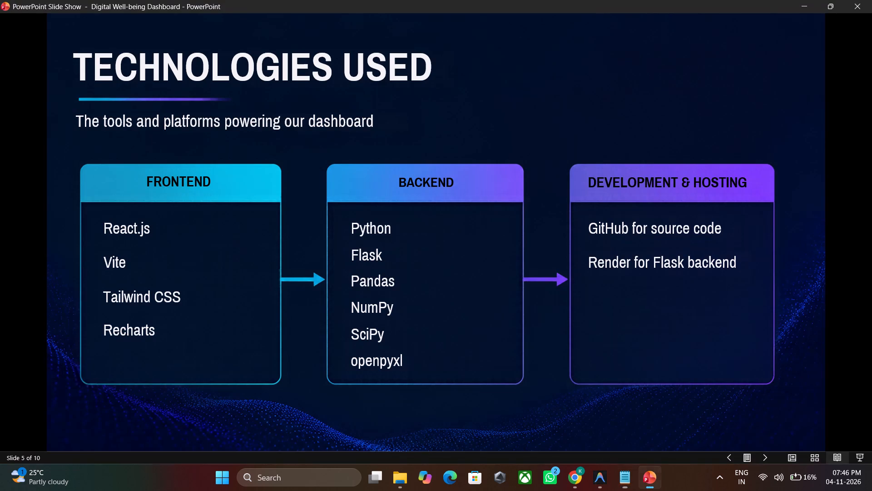
{"action": "key", "text": "alt+Tab"}
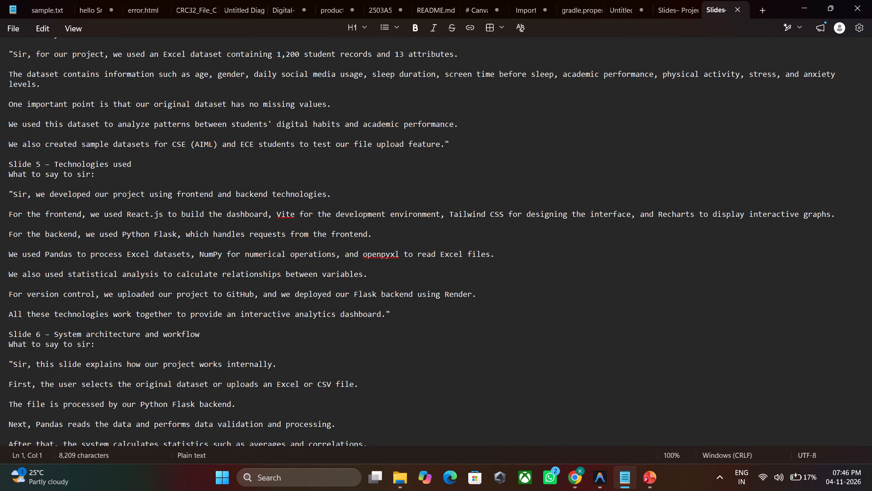
{"action": "key", "text": "alt+Tab"}
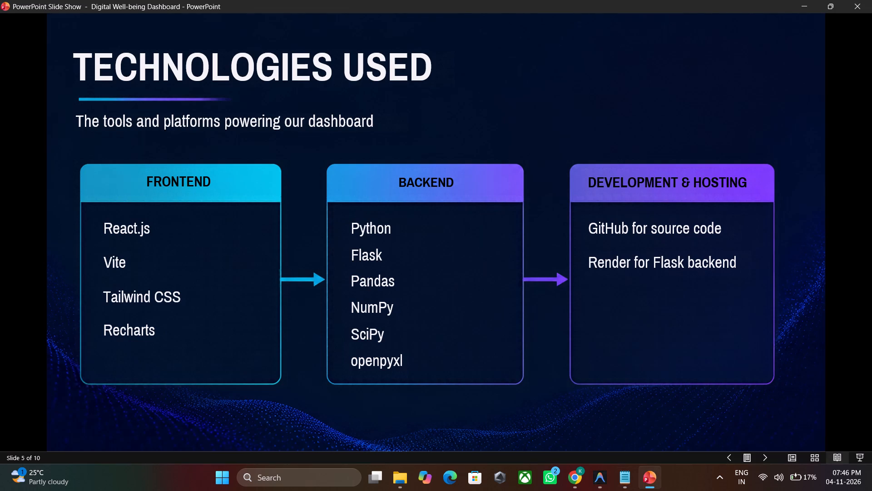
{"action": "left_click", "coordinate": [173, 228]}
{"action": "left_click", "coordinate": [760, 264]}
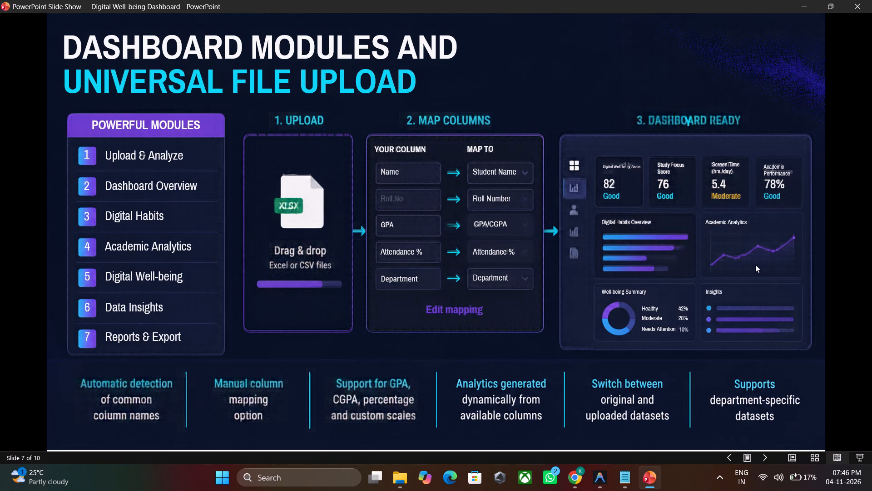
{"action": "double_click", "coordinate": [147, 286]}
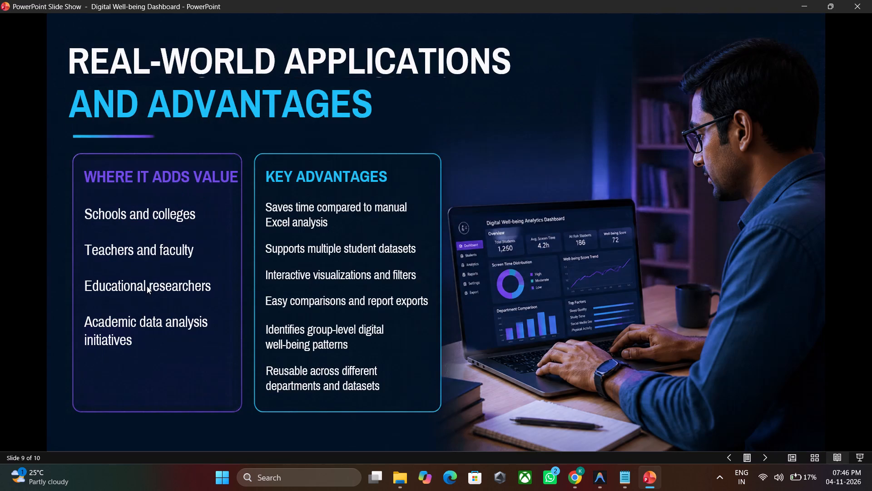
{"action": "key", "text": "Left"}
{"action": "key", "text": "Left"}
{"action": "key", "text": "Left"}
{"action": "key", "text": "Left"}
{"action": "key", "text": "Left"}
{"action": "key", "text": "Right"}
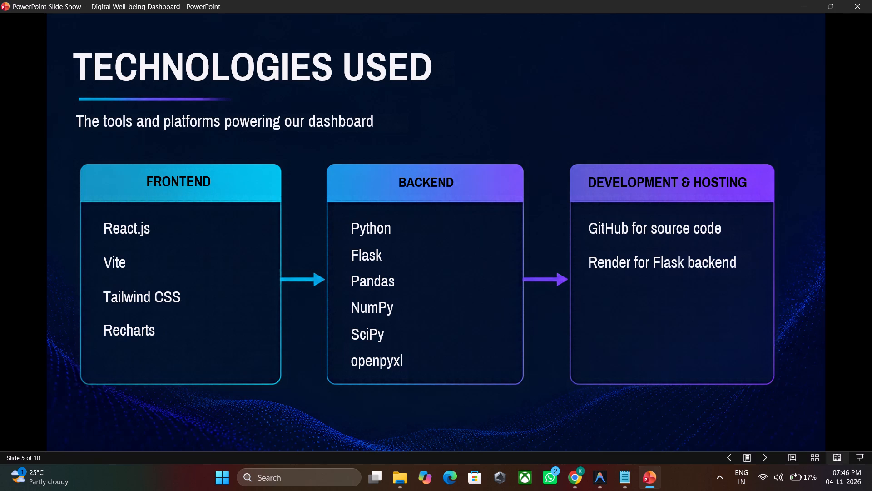
Rehearse Slide 5, Technologies Used, checking the slide's frontend, backend, and development and hosting lists against its section of the Notepad script.
{"action": "key", "text": "alt+Tab"}
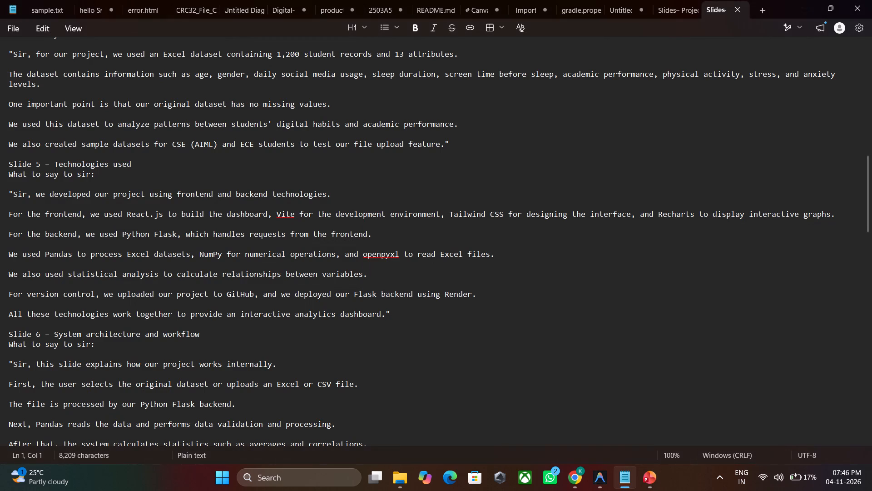
{"action": "key", "text": "alt+Tab"}
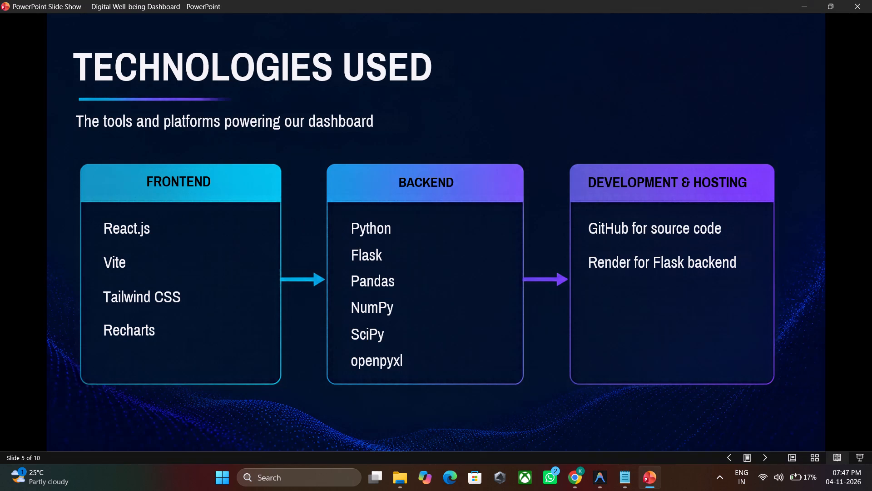
{"action": "key", "text": "alt+Tab"}
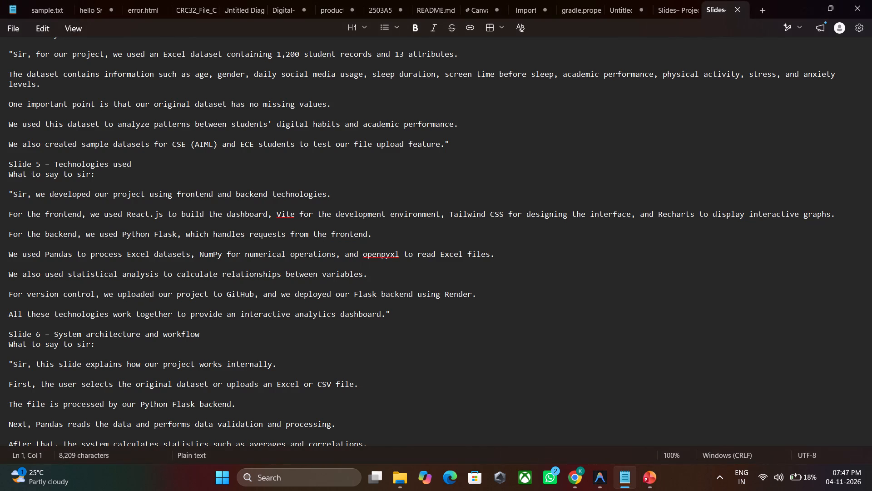
{"action": "key", "text": "alt+Tab"}
{"action": "key", "text": "alt+Tab"}
{"action": "key", "text": "alt+Tab"}
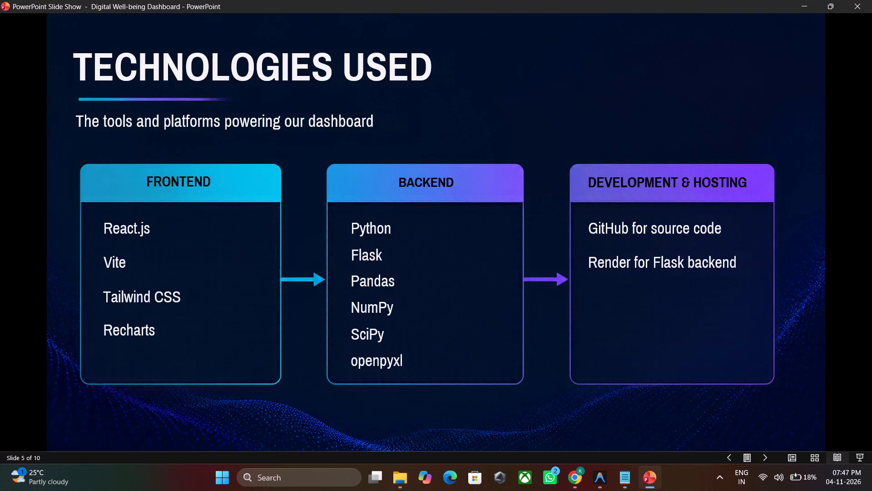
{"action": "key", "text": "alt+Tab"}
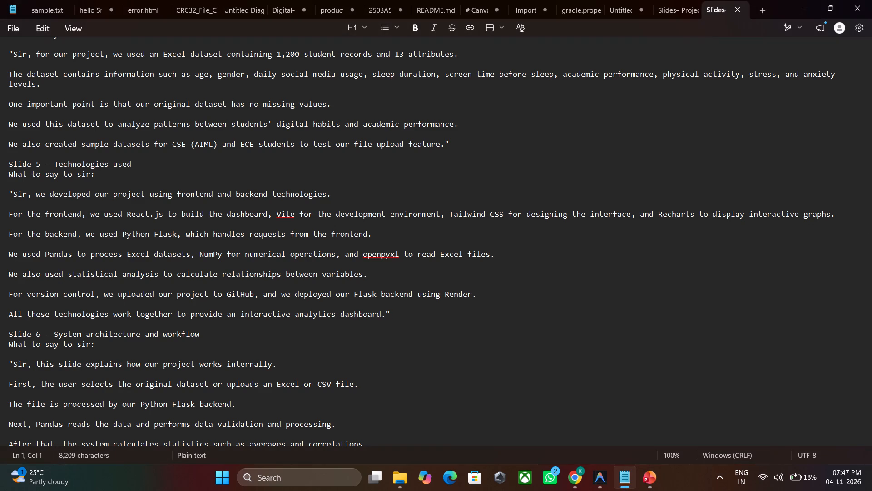
{"action": "key", "text": "alt+Tab"}
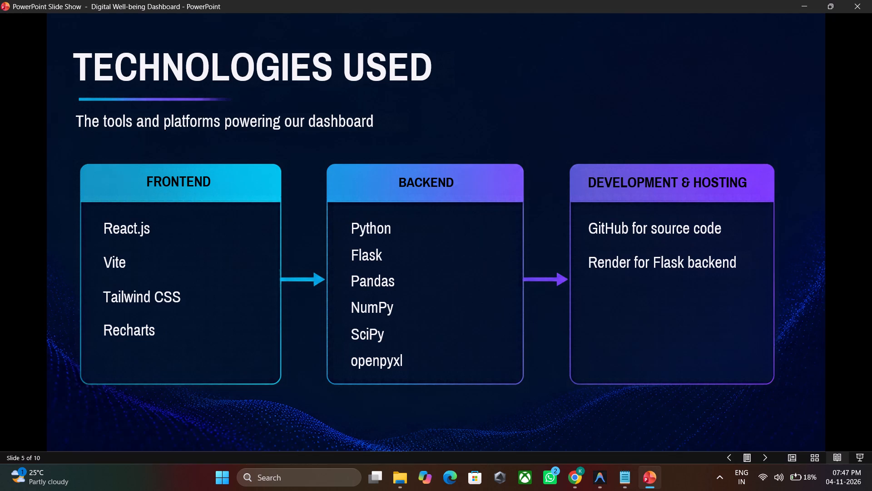
{"action": "key", "text": "alt+Tab"}
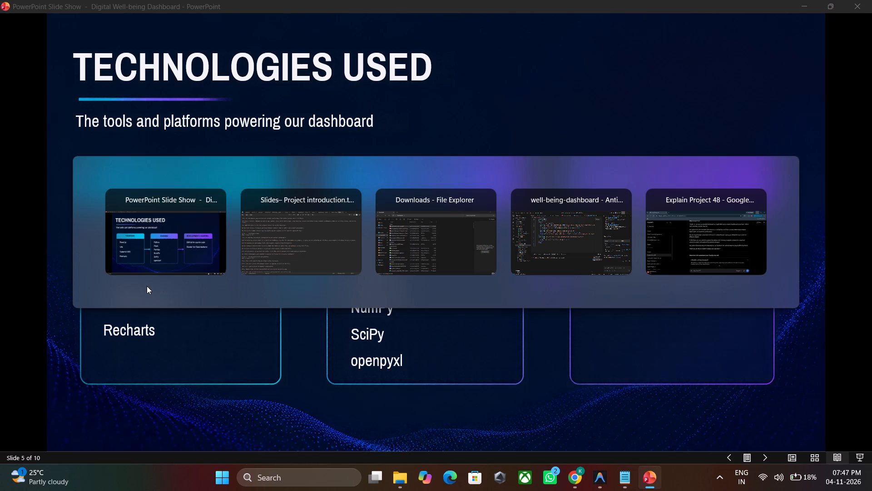
{"action": "key", "text": "Return"}
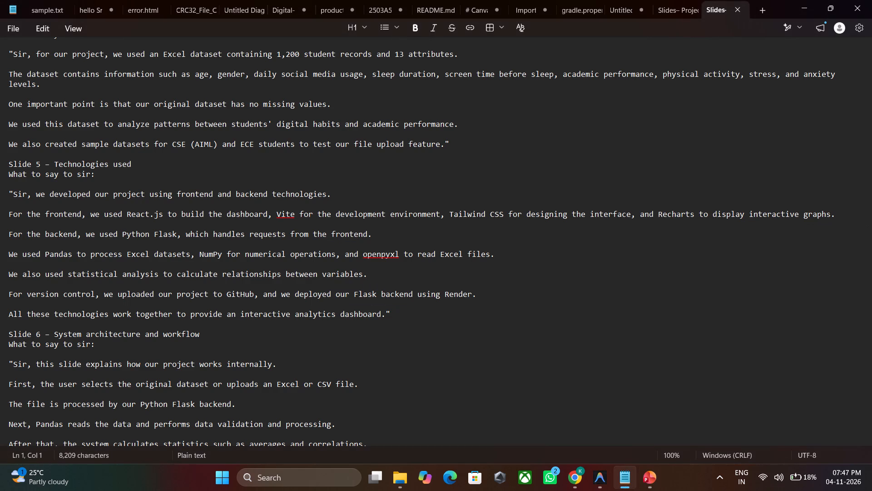
{"action": "key", "text": "alt+Tab"}
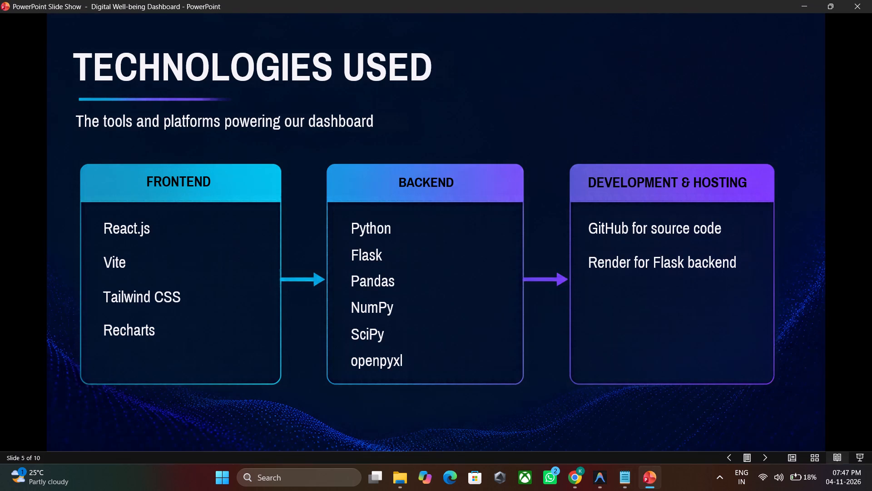
{"action": "key", "text": "alt+Tab"}
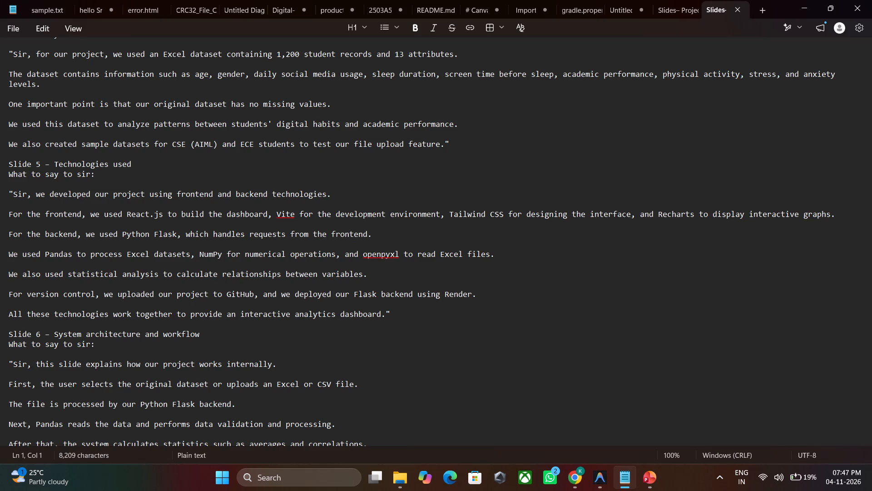
Advance the PowerPoint slide show to Slide 6, System Architecture and Workflow, and read its section of the Notepad script.
{"action": "key", "text": "alt+Tab"}
{"action": "key", "text": "Right"}
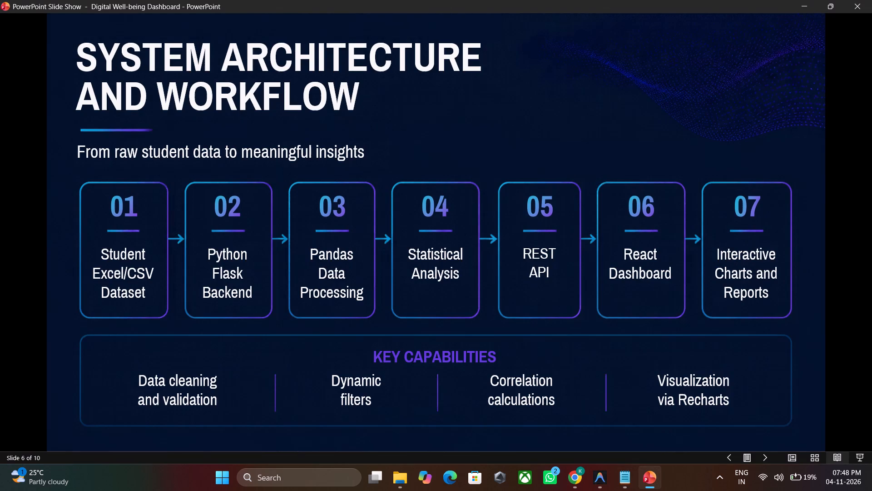
{"action": "key", "text": "alt+Tab"}
{"action": "scroll", "coordinate": [147, 286], "scroll_direction": "down", "scroll_amount": 2}
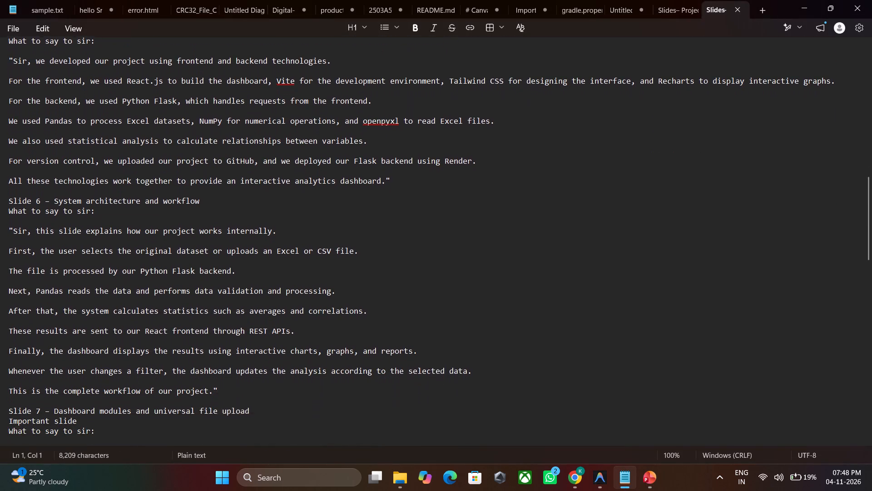
{"action": "scroll", "coordinate": [147, 286], "scroll_direction": "down", "scroll_amount": 1}
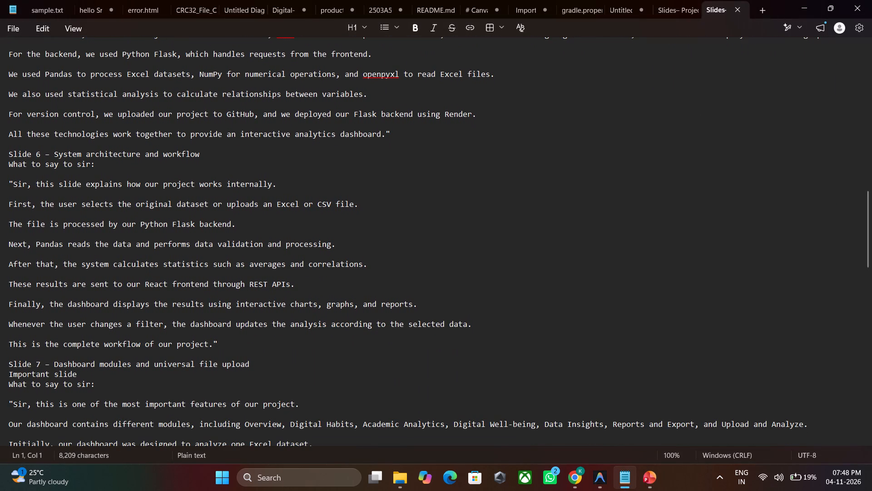
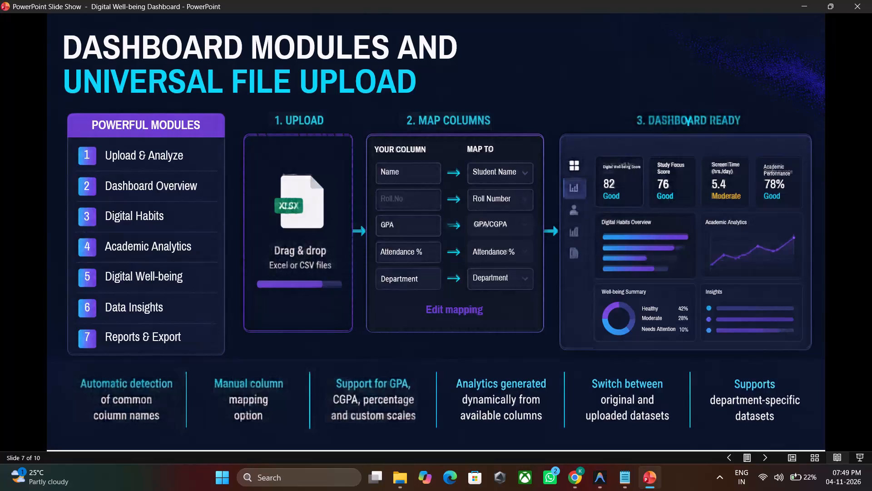
Switch to the Notepad script and find the Slide 7 section, Dashboard modules and universal file upload, to read alongside the slide.
{"action": "key", "text": "alt+Tab"}
{"action": "scroll", "coordinate": [575, 269], "scroll_direction": "down", "scroll_amount": 1}
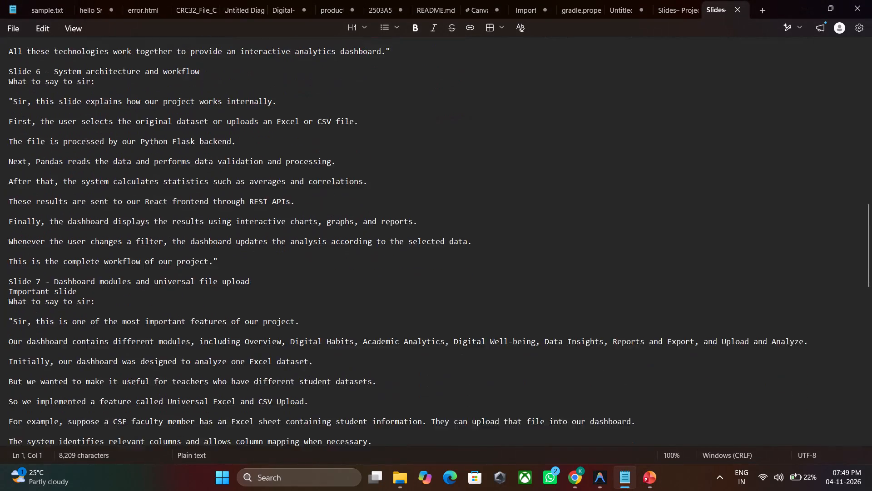
{"action": "scroll", "coordinate": [575, 269], "scroll_direction": "down", "scroll_amount": 2}
{"action": "scroll", "coordinate": [575, 269], "scroll_direction": "up", "scroll_amount": 3}
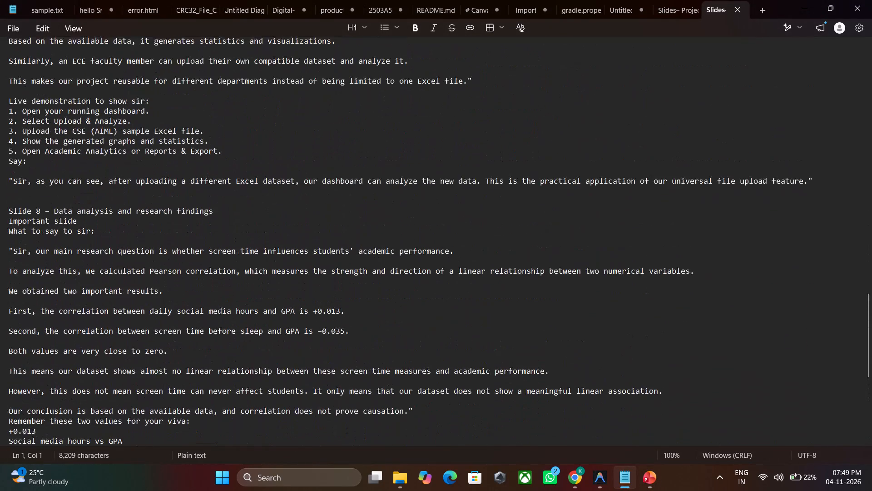